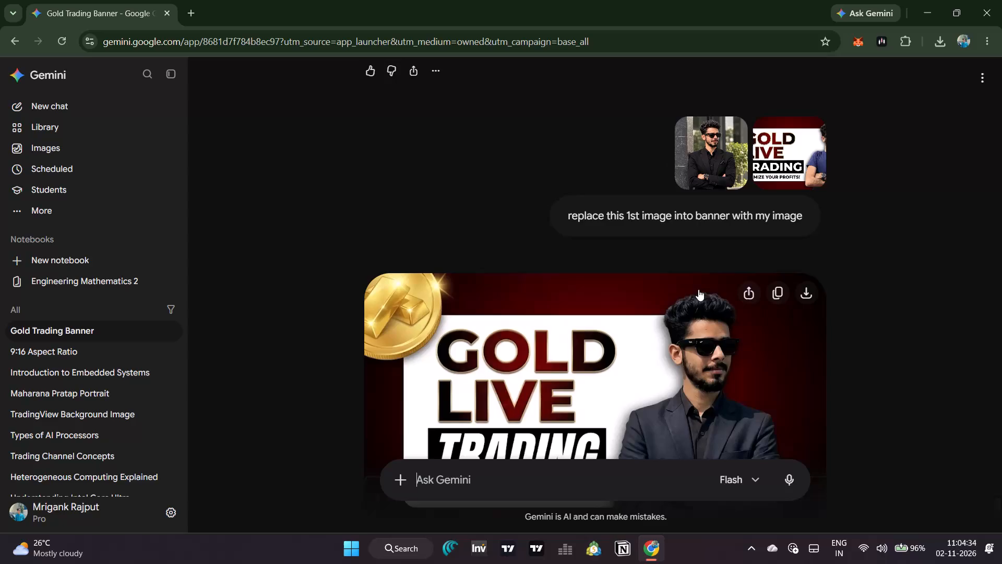
# Close the browser with the Gold Trading Banner chat and open the XAUUSD chart in TradingView.
pyautogui.scroll(-5, 703, 317)
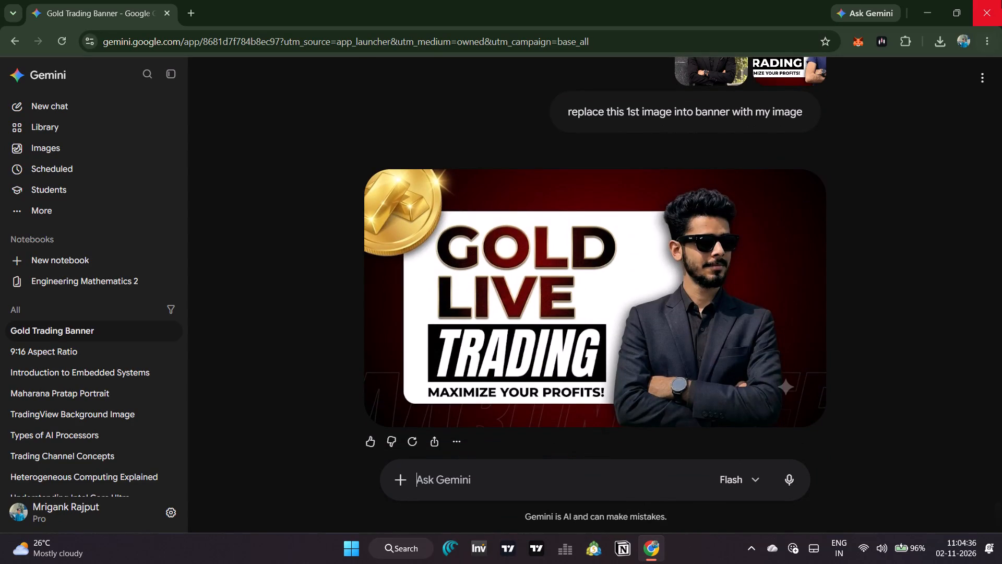
pyautogui.click(1001, 0)
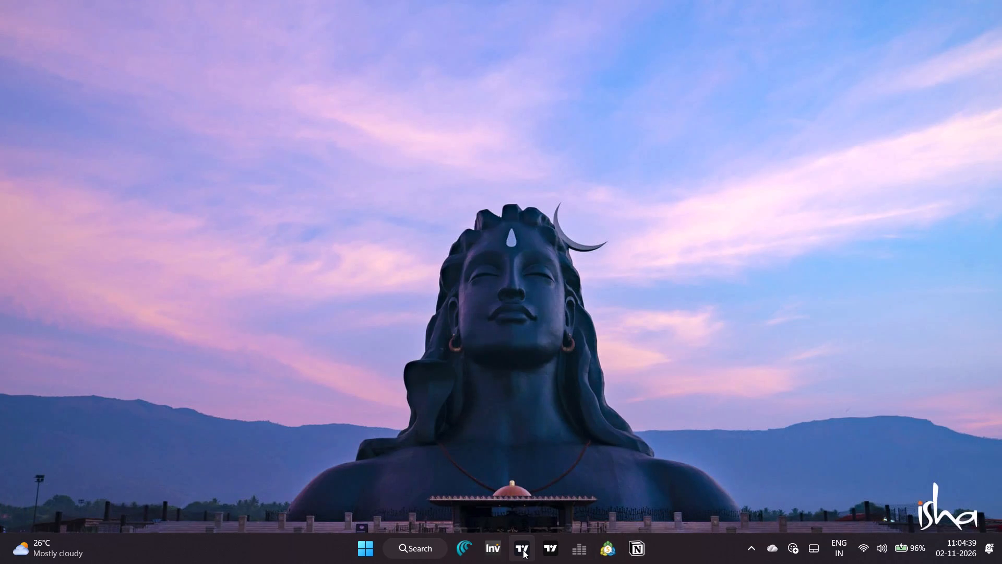
pyautogui.click(548, 547)
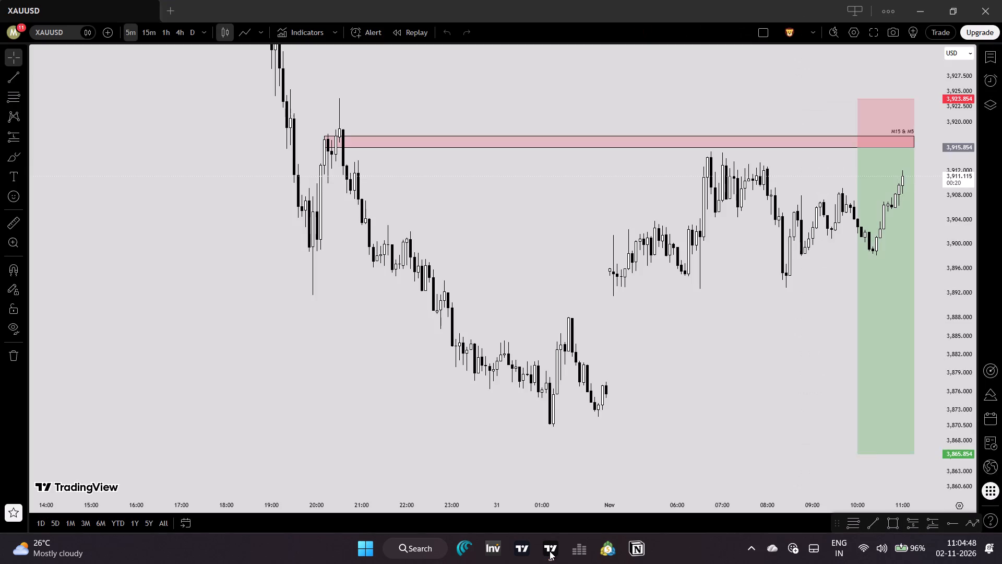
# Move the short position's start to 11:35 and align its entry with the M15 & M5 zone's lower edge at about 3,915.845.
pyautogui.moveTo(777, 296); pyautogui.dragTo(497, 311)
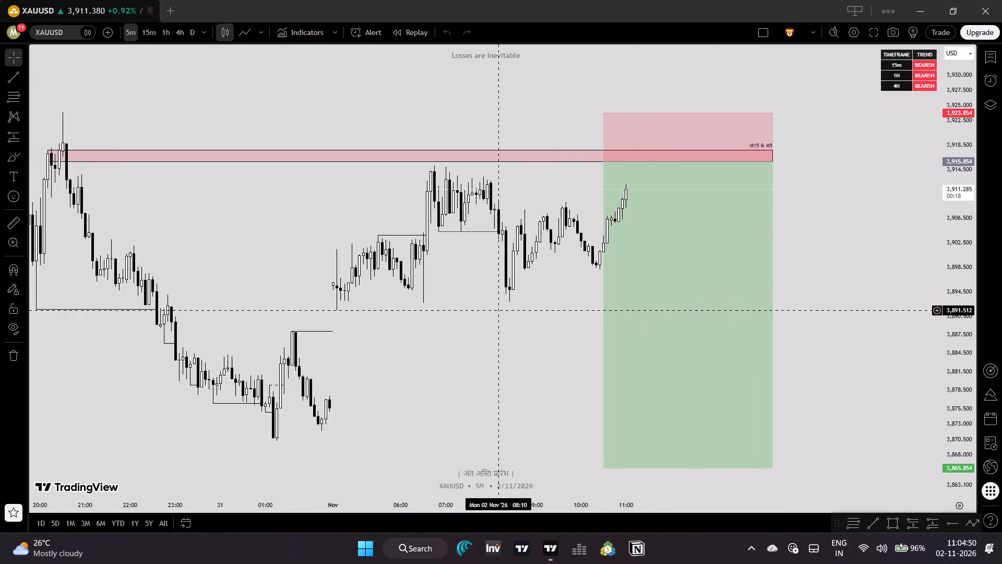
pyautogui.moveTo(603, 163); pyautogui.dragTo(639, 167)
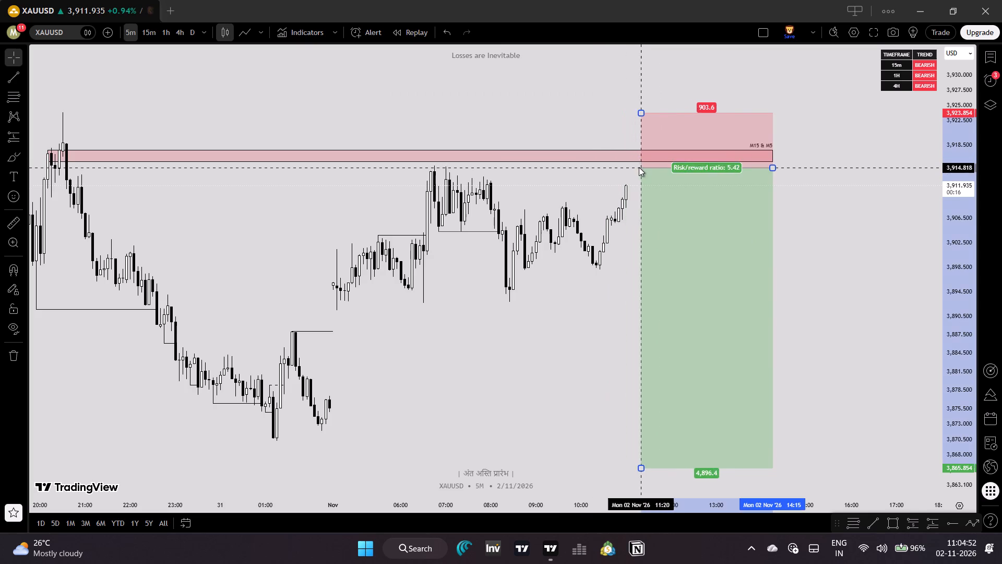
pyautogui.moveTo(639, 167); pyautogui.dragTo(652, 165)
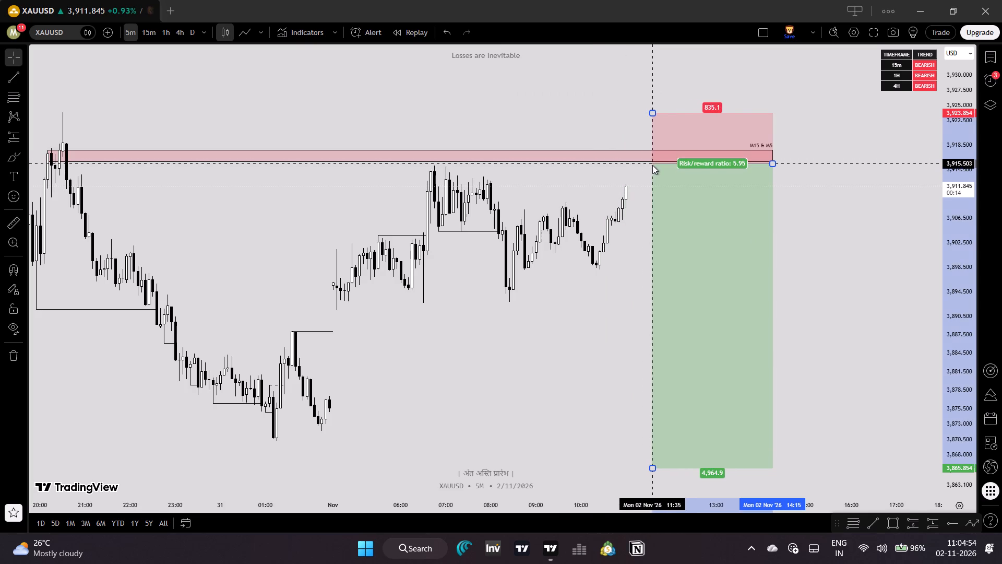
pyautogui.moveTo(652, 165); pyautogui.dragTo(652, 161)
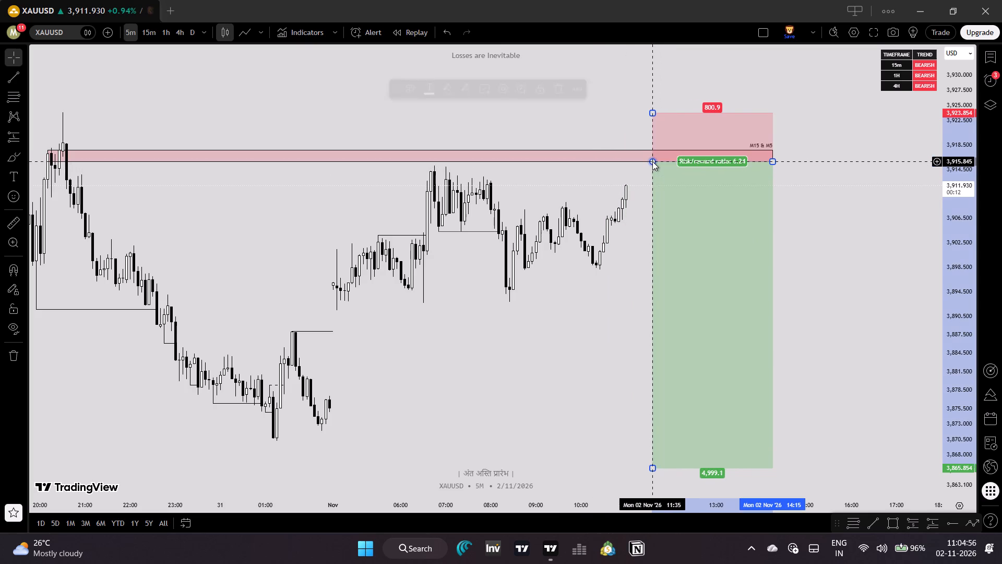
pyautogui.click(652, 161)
# Examine the 5-minute gold price action relative to the M15 & M5 zone, dismissing the Delta Exchange advertisement.
pyautogui.moveTo(827, 209); pyautogui.dragTo(915, 209)
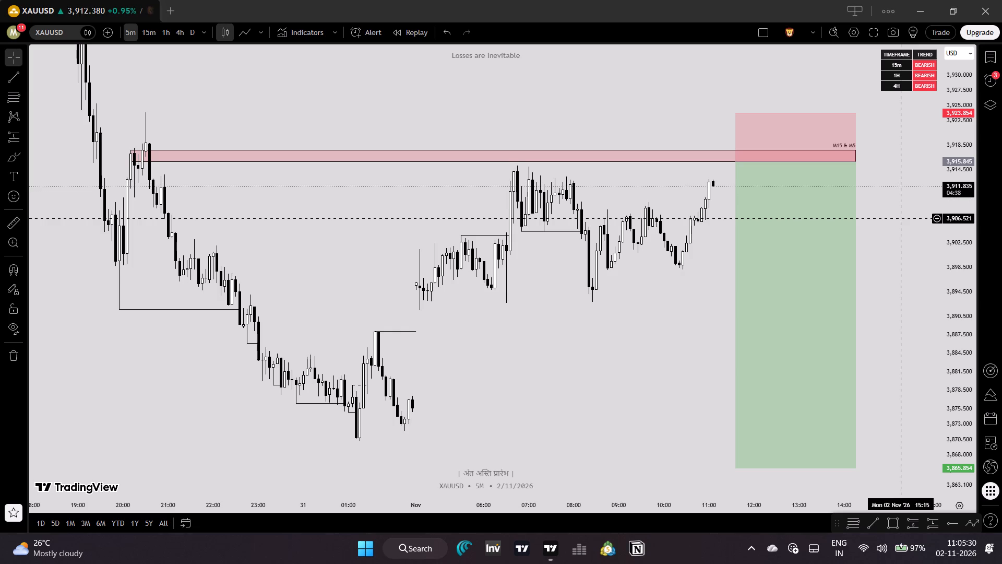
pyautogui.click(549, 546)
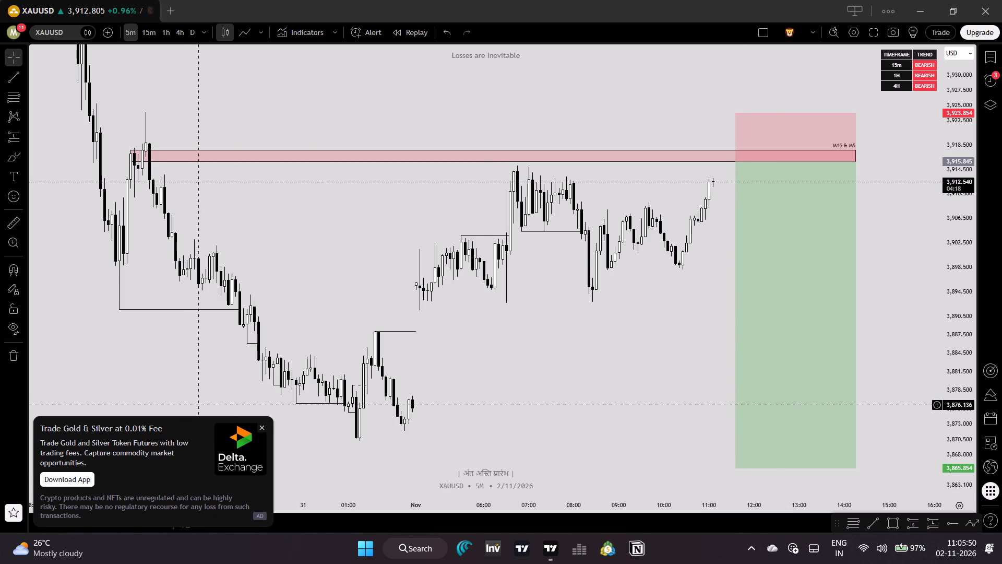
pyautogui.click(259, 427)
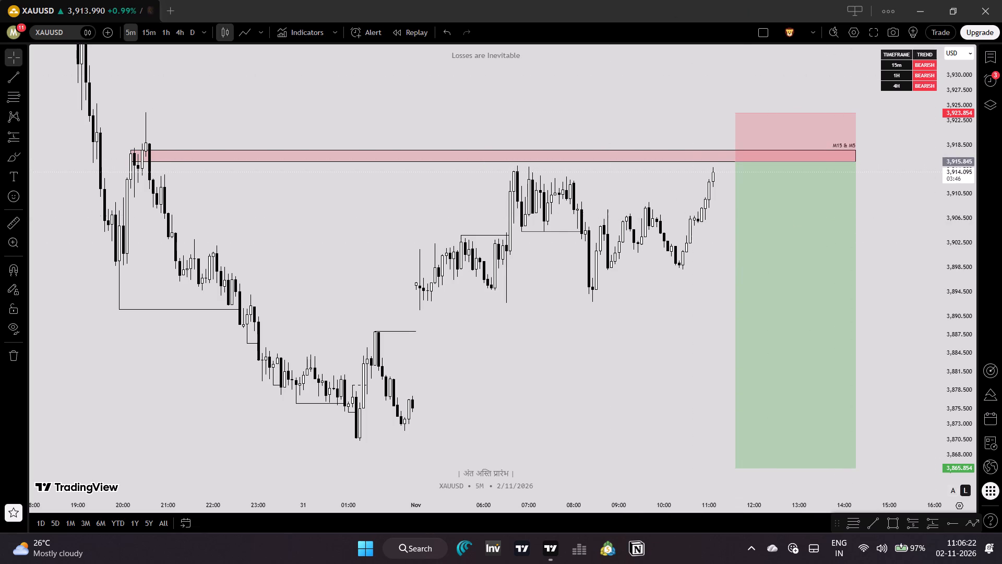
pyautogui.moveTo(914, 292); pyautogui.dragTo(879, 291)
pyautogui.moveTo(972, 322); pyautogui.dragTo(971, 309)
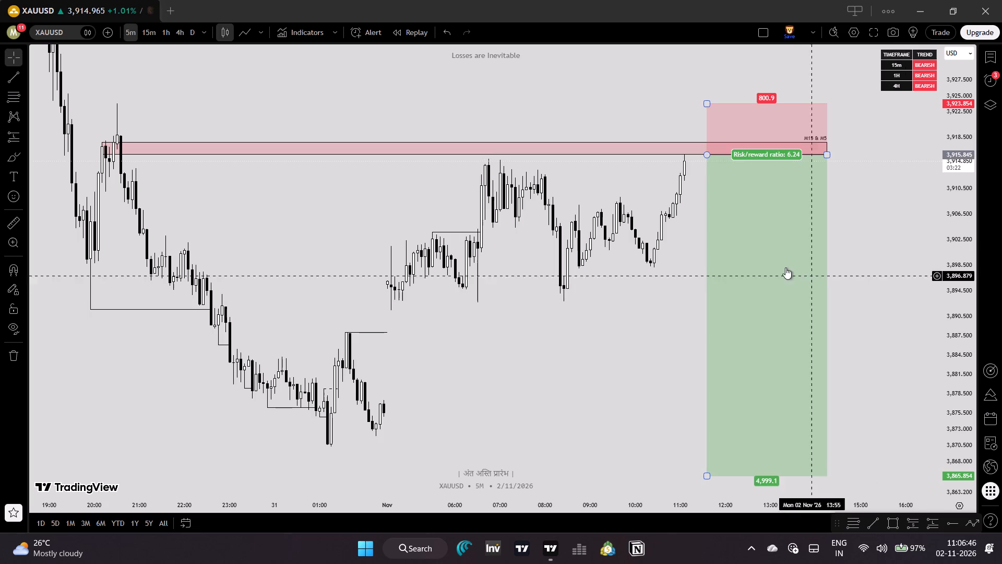
pyautogui.press('End')
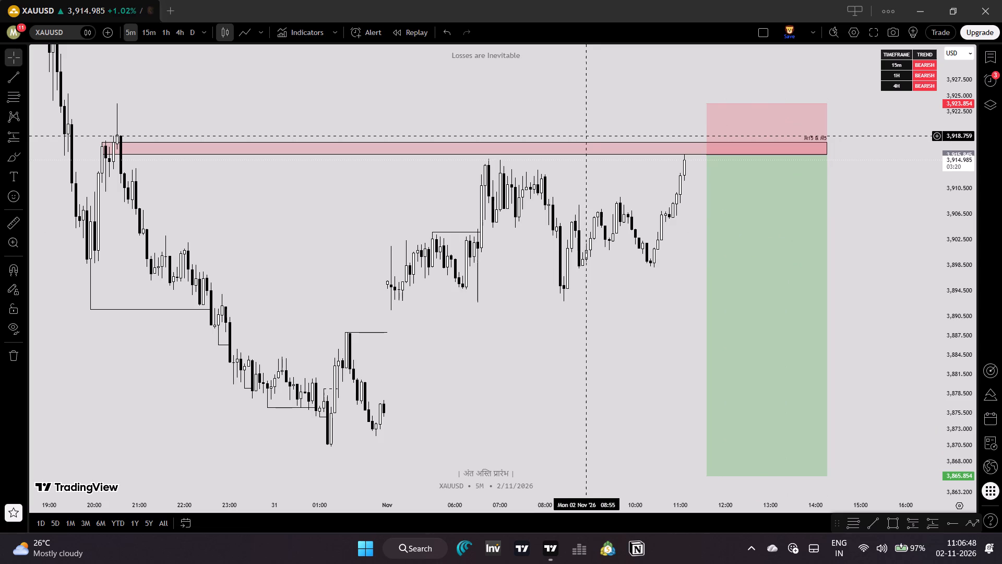
pyautogui.click(636, 196)
pyautogui.press('End')
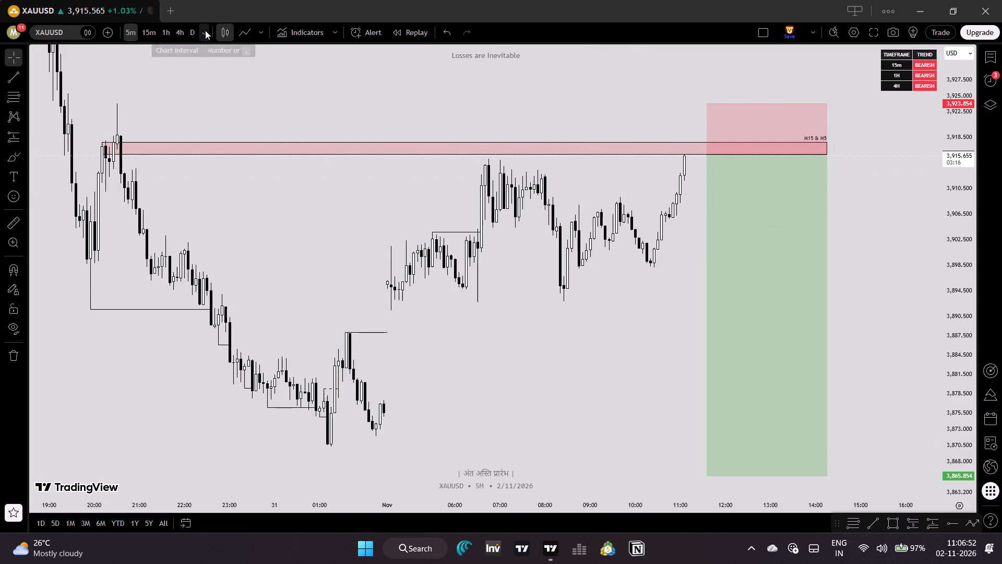
# Switch the XAUUSD chart to the 1-minute interval.
pyautogui.press('1')
pyautogui.press('Return')
# Delete the short position drawing from the chart.
pyautogui.moveTo(725, 293); pyautogui.dragTo(504, 309)
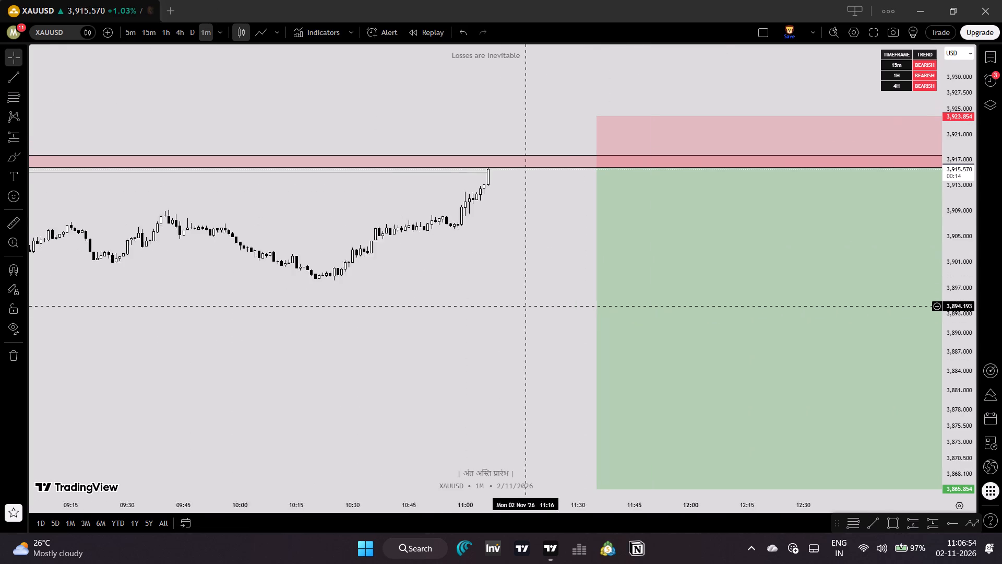
pyautogui.moveTo(504, 309); pyautogui.dragTo(496, 311)
pyautogui.click(863, 358)
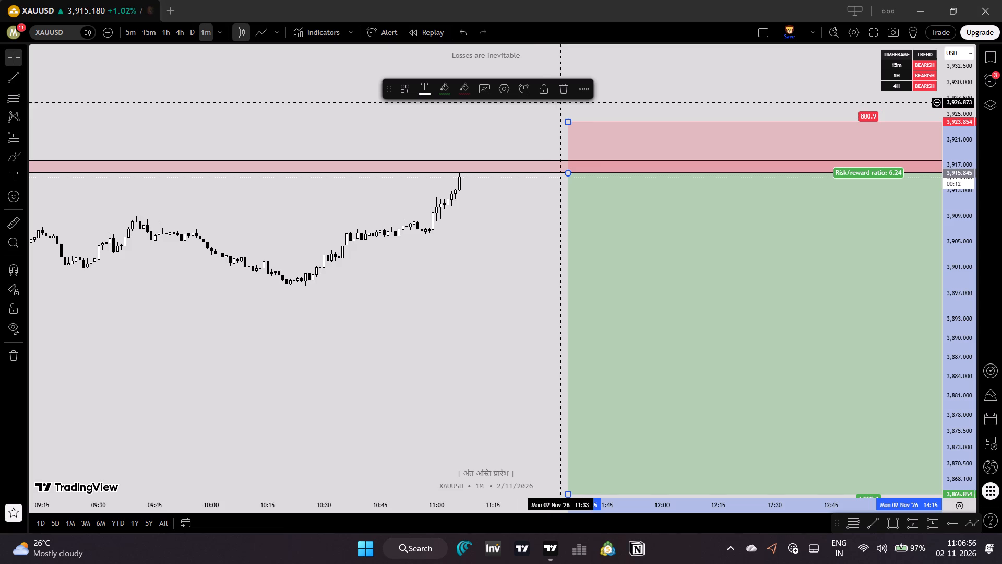
pyautogui.click(563, 91)
# Shorten the M15 & M5 zone rectangle so that it ends at about 11:35, just past the latest candles.
pyautogui.moveTo(614, 255); pyautogui.dragTo(782, 294)
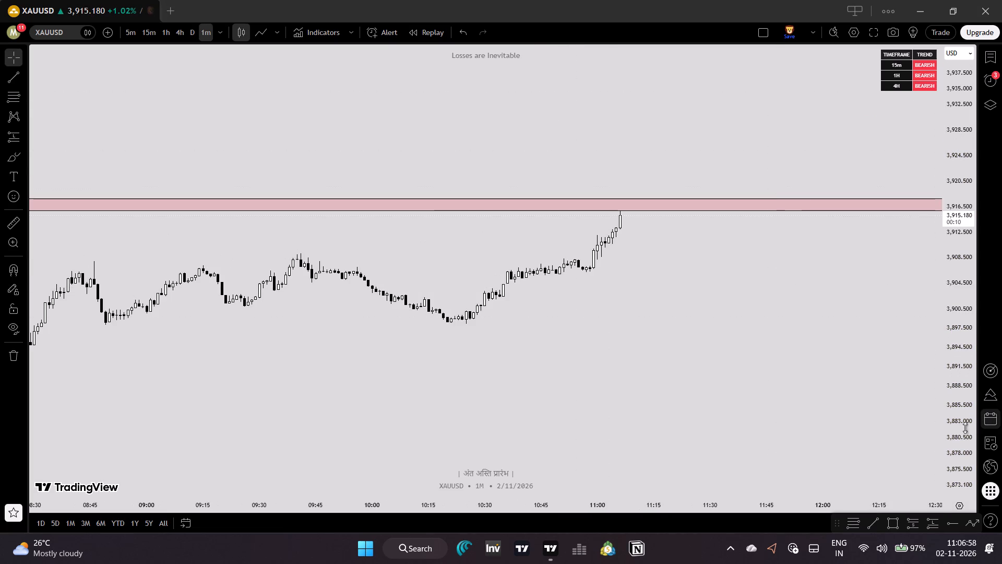
pyautogui.moveTo(960, 420); pyautogui.dragTo(927, 75)
pyautogui.moveTo(752, 179); pyautogui.dragTo(777, 346)
pyautogui.moveTo(777, 346); pyautogui.dragTo(766, 351)
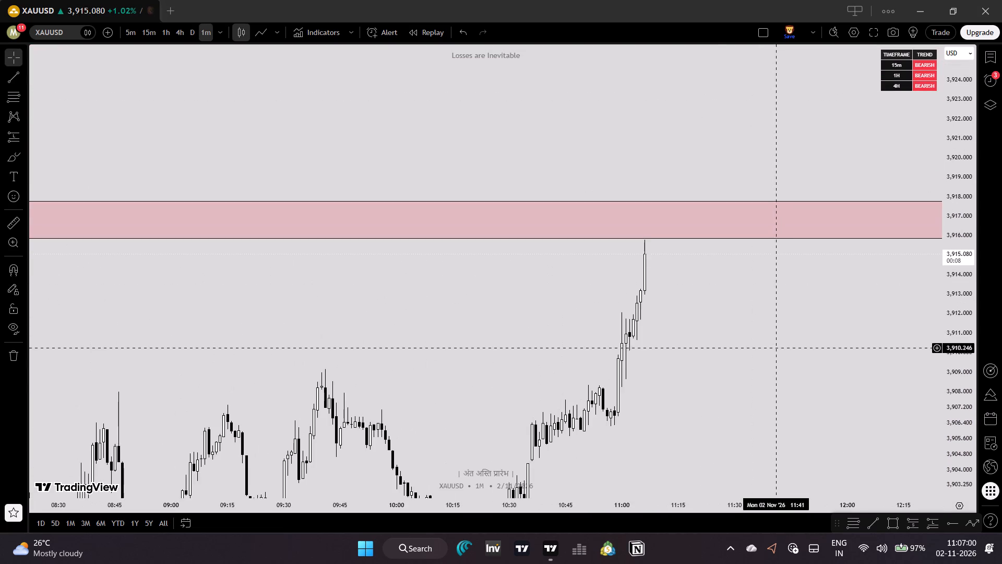
pyautogui.moveTo(766, 351); pyautogui.dragTo(710, 349)
pyautogui.moveTo(957, 410); pyautogui.dragTo(940, 227)
pyautogui.moveTo(867, 269); pyautogui.dragTo(485, 281)
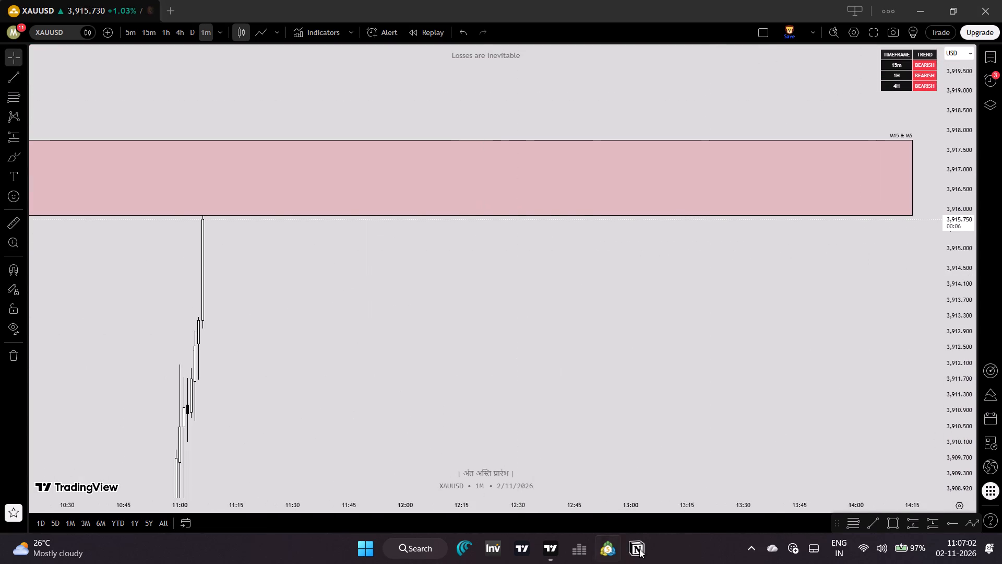
pyautogui.moveTo(915, 178); pyautogui.dragTo(335, 188)
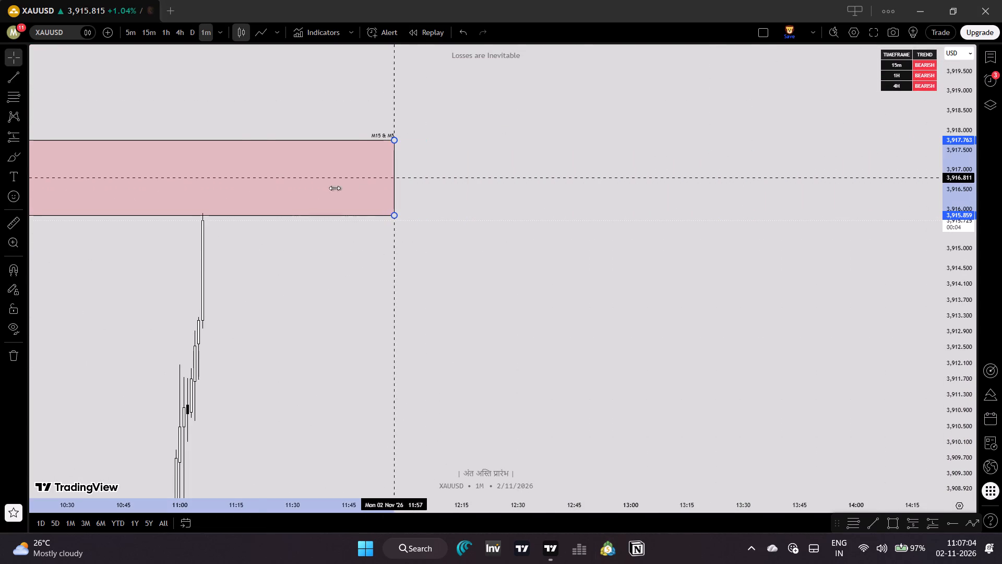
pyautogui.moveTo(335, 188); pyautogui.dragTo(263, 191)
pyautogui.moveTo(264, 275); pyautogui.dragTo(760, 327)
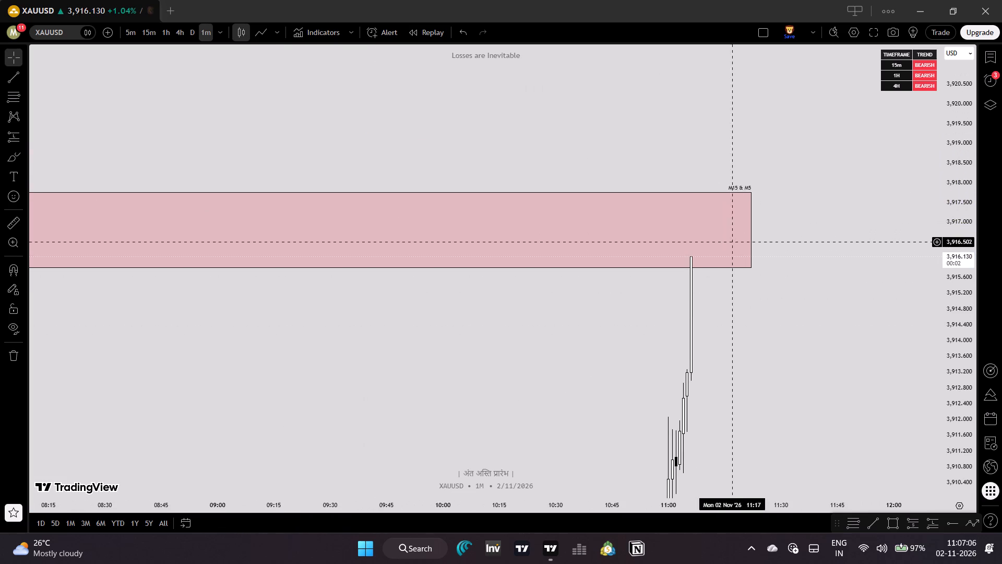
pyautogui.moveTo(753, 230); pyautogui.dragTo(798, 235)
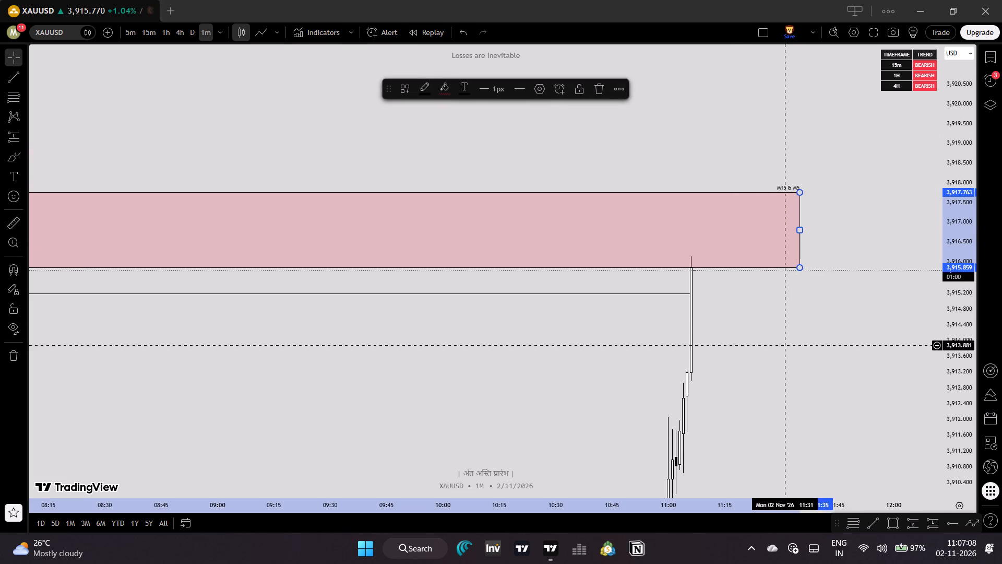
pyautogui.moveTo(786, 344); pyautogui.dragTo(804, 333)
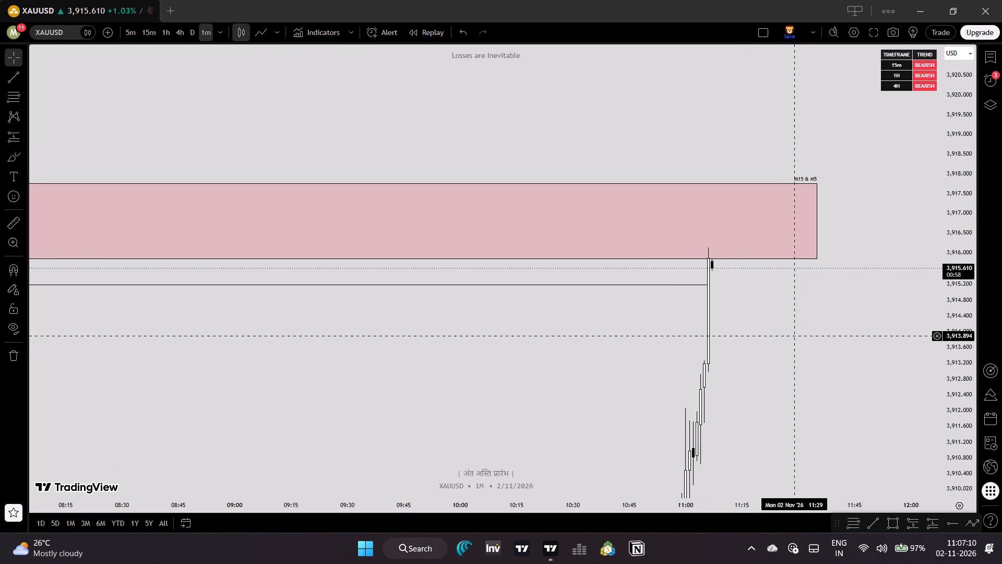
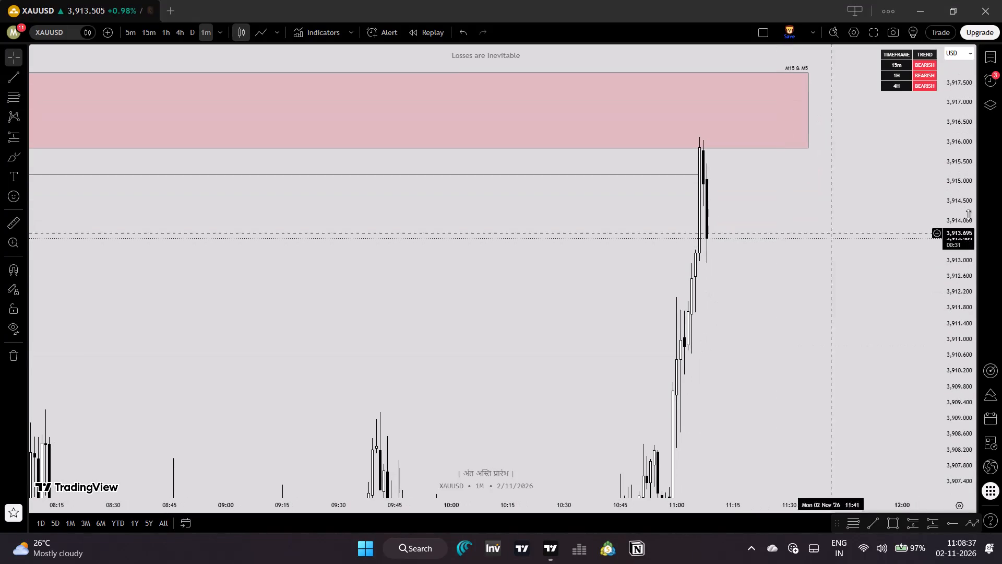
# Place a short position just after the latest candle, with entry at about 3,913.2 and stop at about 3,916.19 above the recent high.
pyautogui.moveTo(970, 223); pyautogui.dragTo(954, 351)
pyautogui.moveTo(846, 338); pyautogui.dragTo(765, 348)
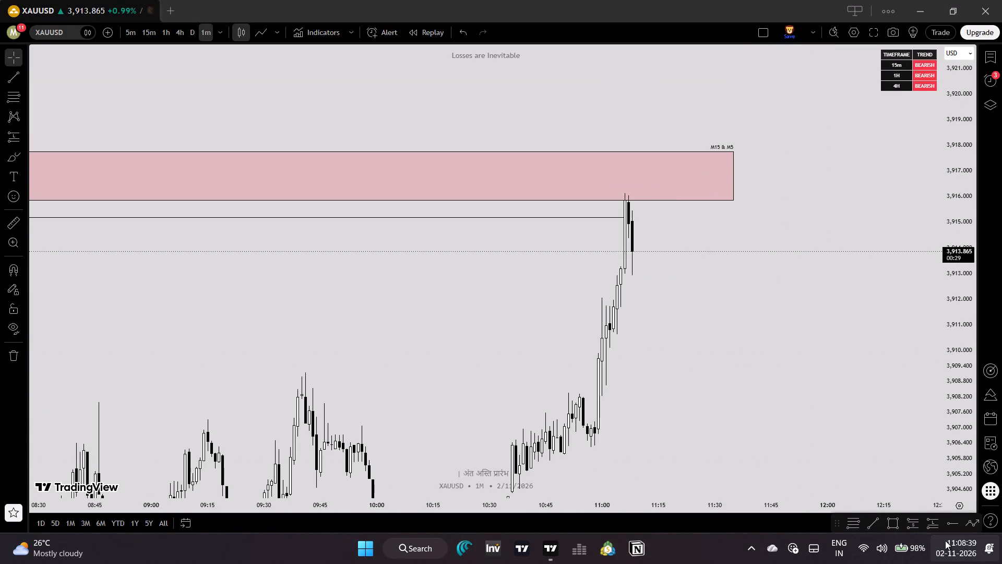
pyautogui.click(911, 527)
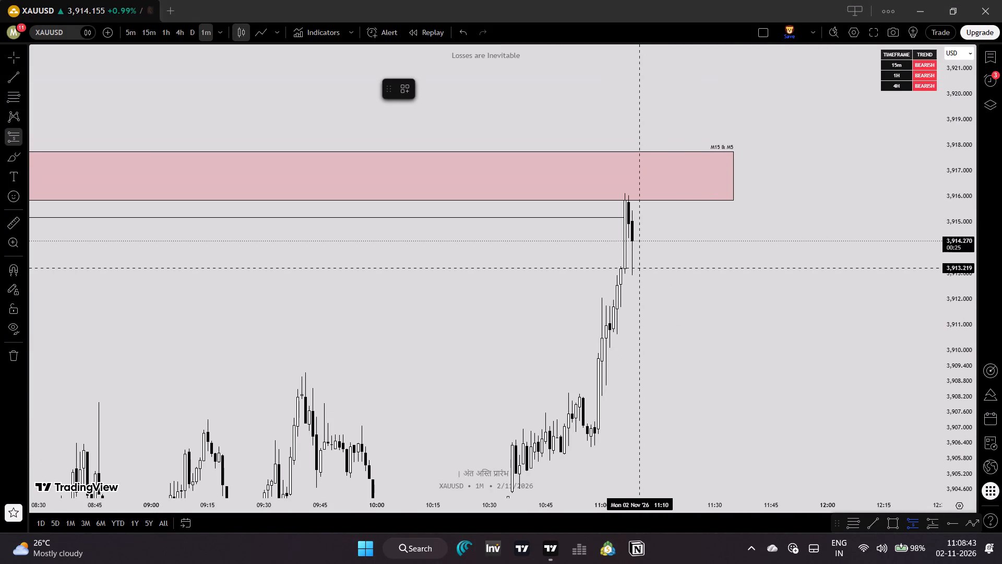
pyautogui.click(636, 268)
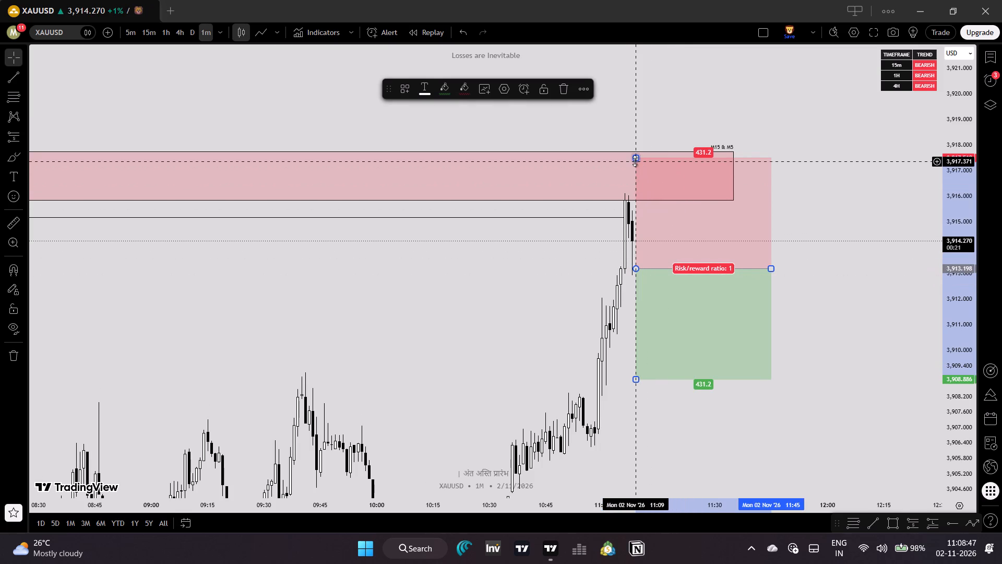
pyautogui.moveTo(635, 161); pyautogui.dragTo(647, 193)
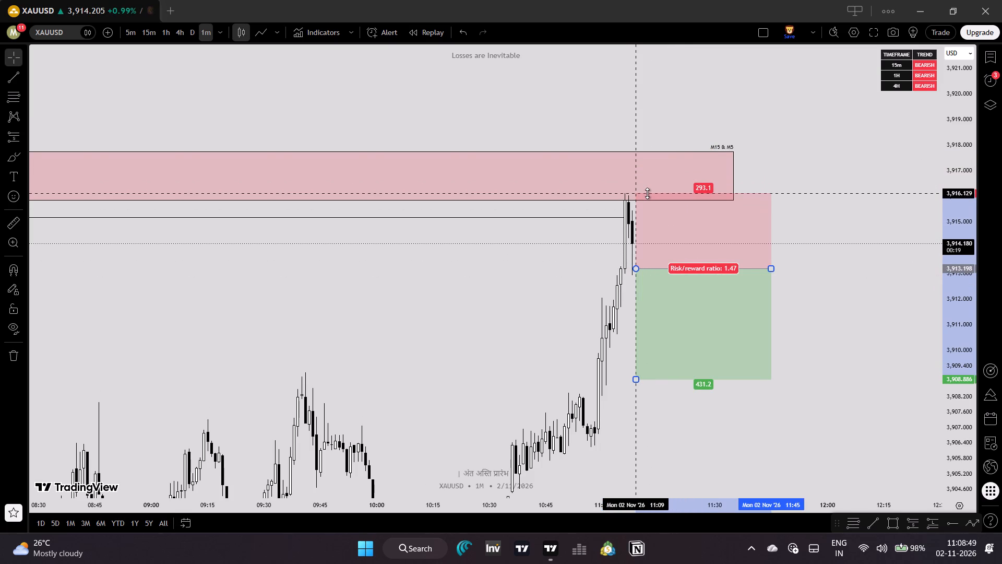
pyautogui.moveTo(647, 193); pyautogui.dragTo(658, 192)
pyautogui.click(821, 310)
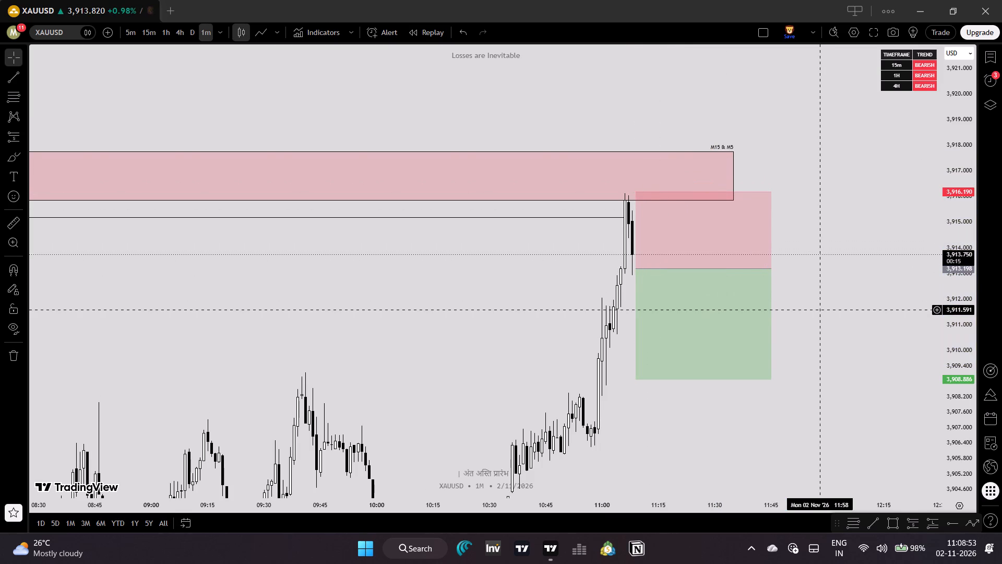
# Extend the short position's profit target down to about 3,898, at the swing low between 10:15 and 10:30.
pyautogui.moveTo(840, 391); pyautogui.dragTo(831, 276)
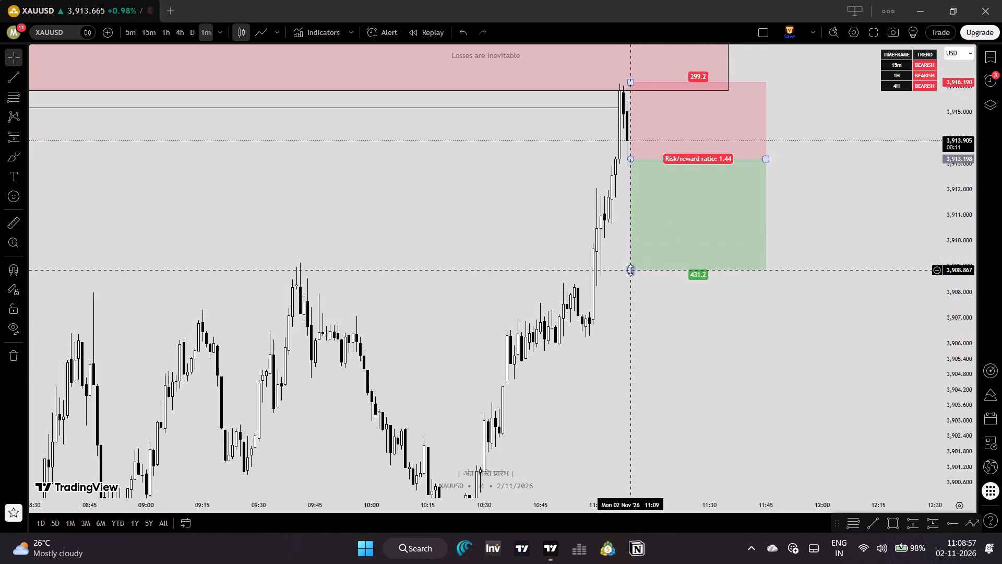
pyautogui.moveTo(647, 348); pyautogui.dragTo(645, 249)
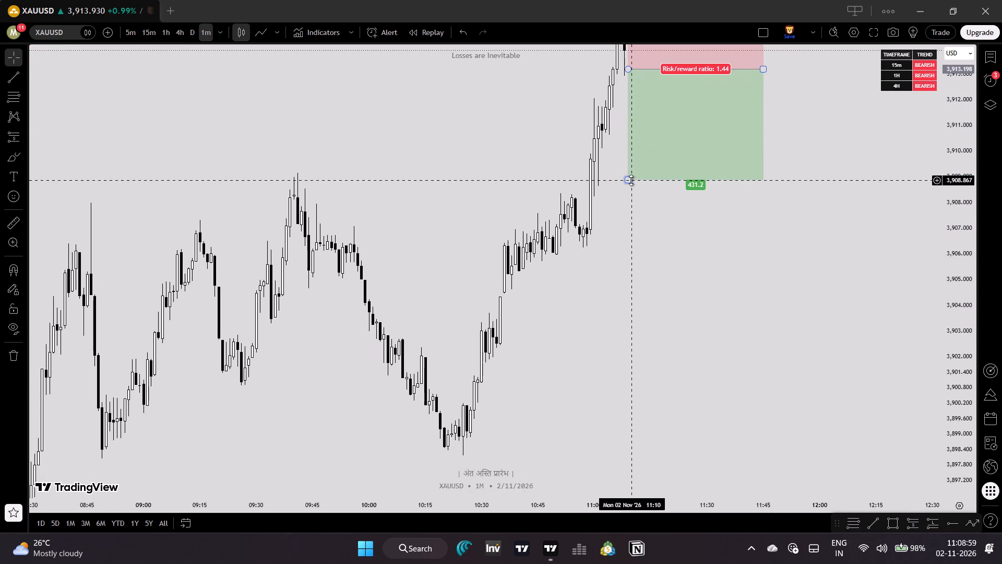
pyautogui.moveTo(631, 180); pyautogui.dragTo(604, 455)
pyautogui.moveTo(816, 292); pyautogui.dragTo(782, 448)
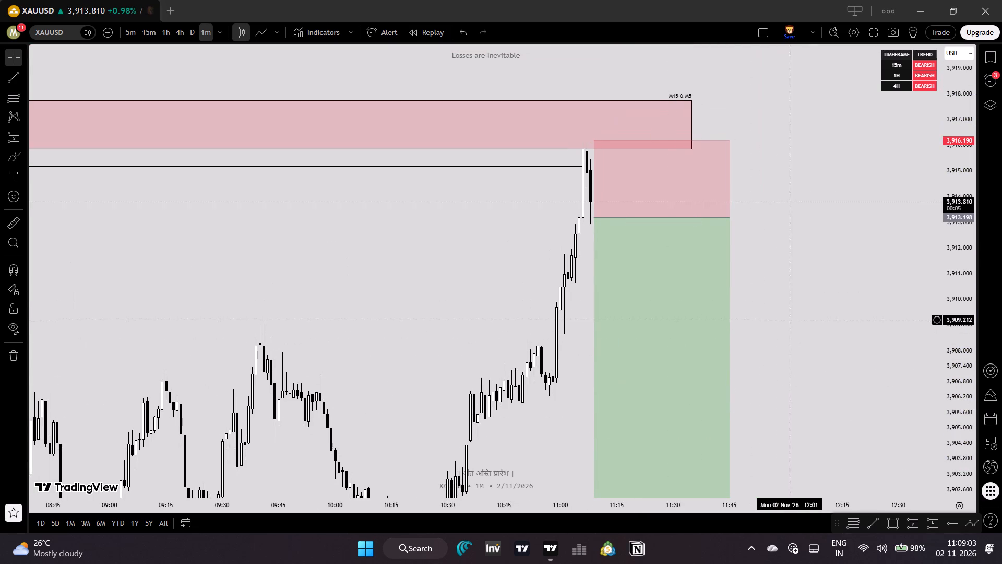
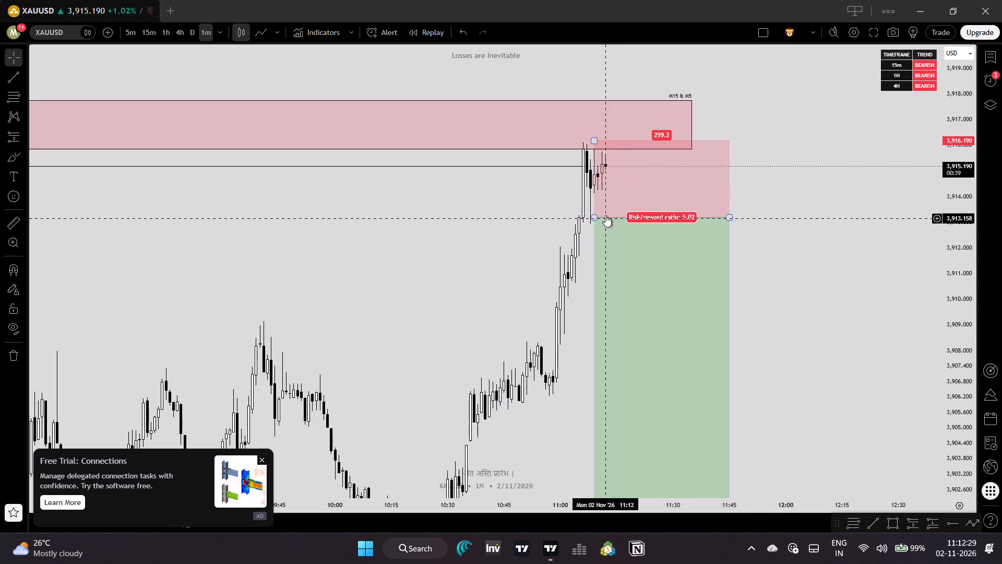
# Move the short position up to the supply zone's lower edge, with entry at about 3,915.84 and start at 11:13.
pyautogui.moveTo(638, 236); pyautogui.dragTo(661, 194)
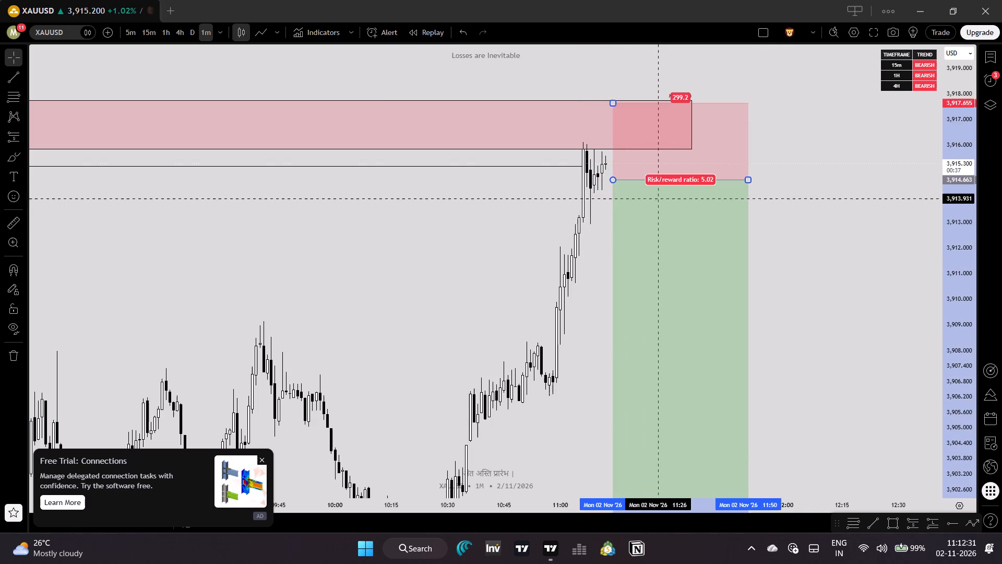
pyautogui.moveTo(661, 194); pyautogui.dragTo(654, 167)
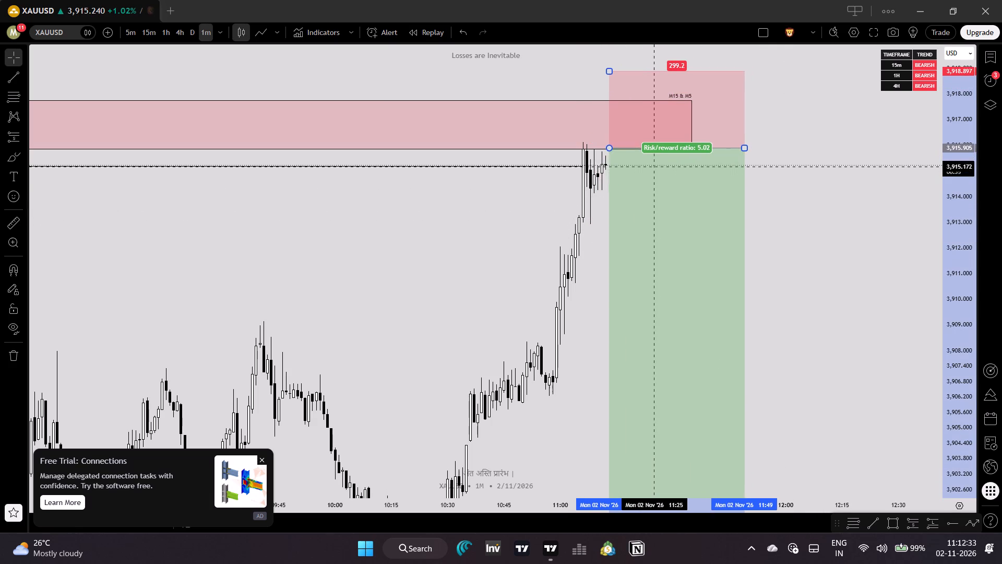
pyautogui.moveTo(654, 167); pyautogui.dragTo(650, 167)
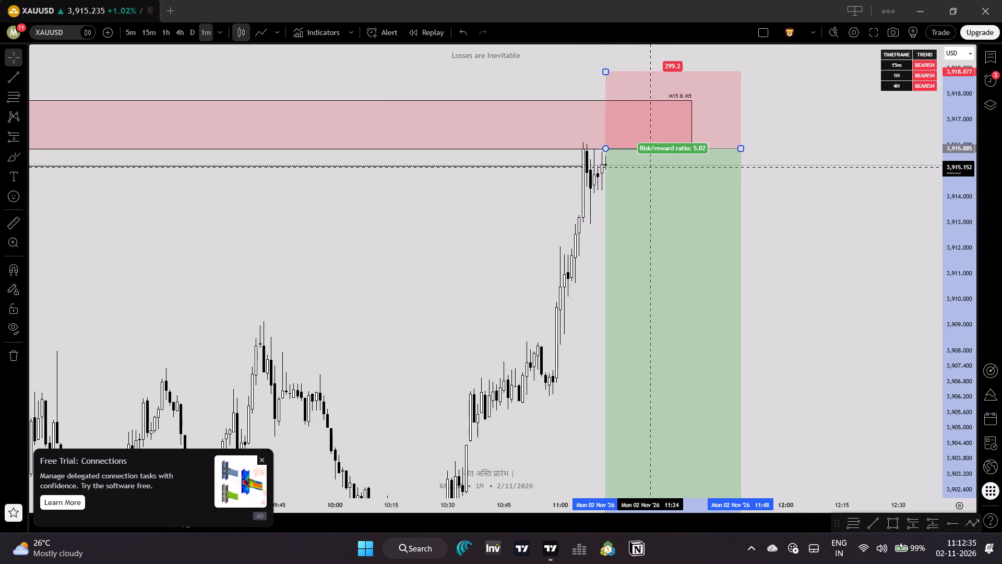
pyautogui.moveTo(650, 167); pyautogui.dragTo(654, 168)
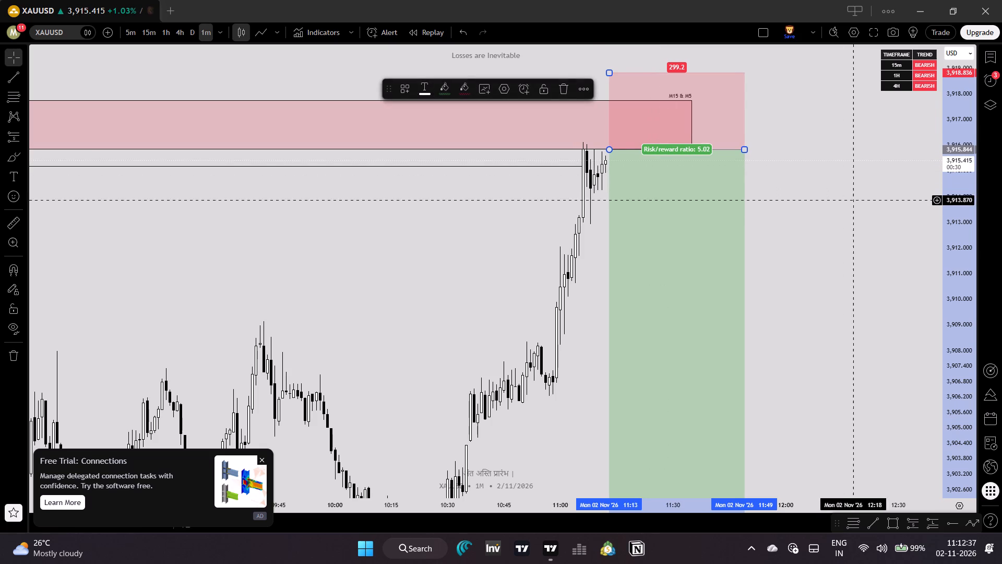
# Delete the short position from the chart.
pyautogui.click(848, 201)
pyautogui.click(668, 208)
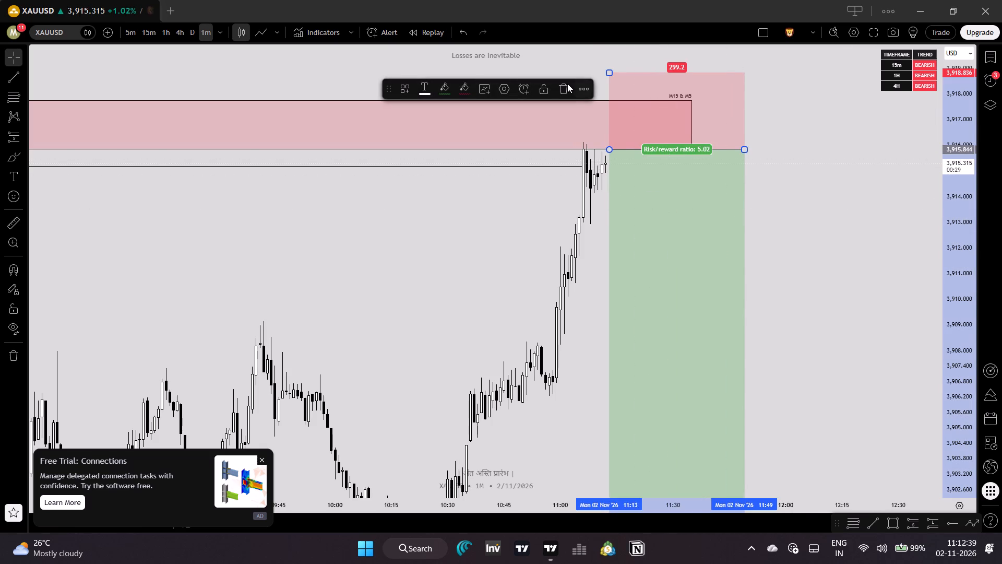
pyautogui.click(566, 84)
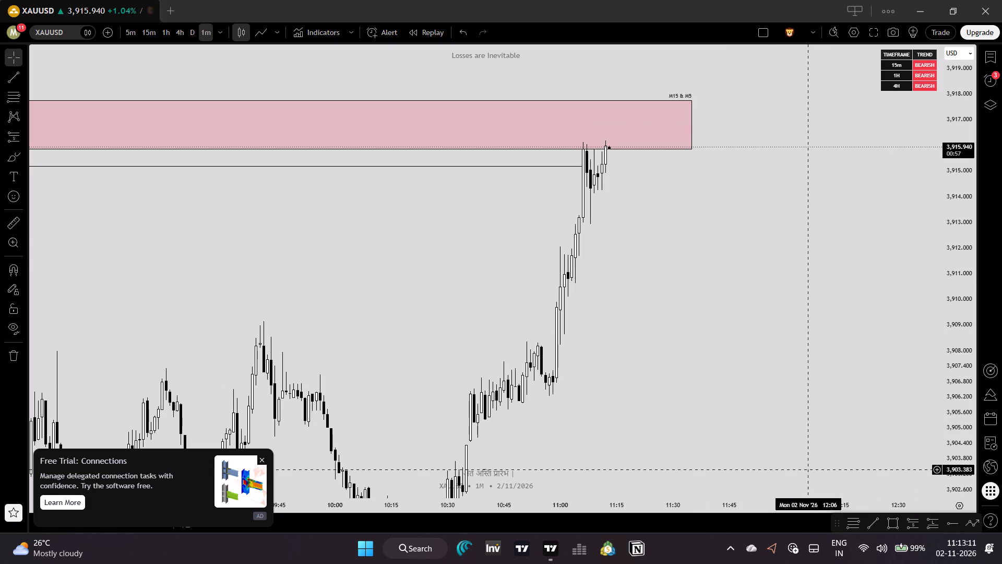
# Examine the newest 1-minute candles at the M15 & M5 supply zone up close.
pyautogui.moveTo(797, 387); pyautogui.dragTo(785, 498)
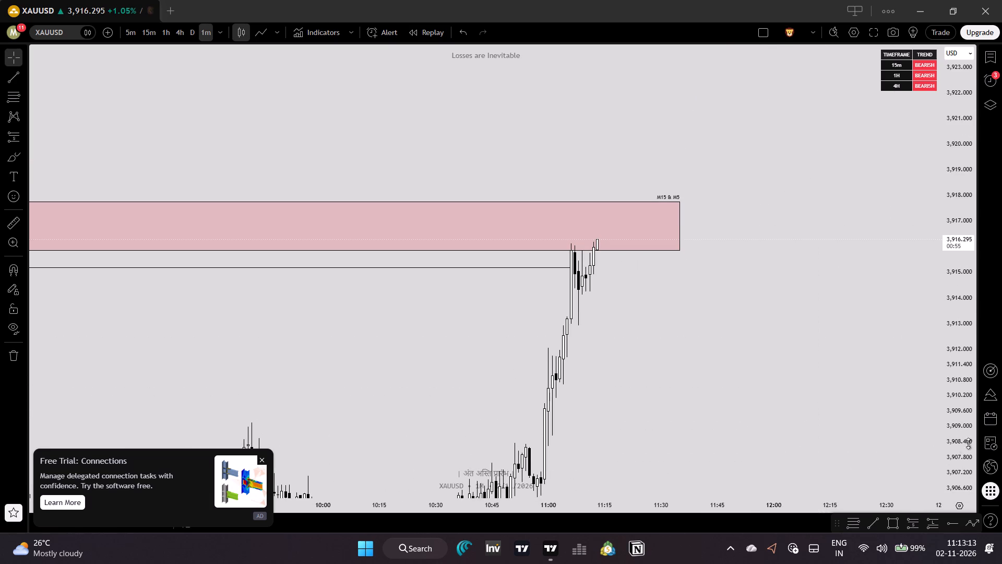
pyautogui.moveTo(958, 449); pyautogui.dragTo(959, 348)
pyautogui.moveTo(751, 338); pyautogui.dragTo(858, 402)
pyautogui.moveTo(771, 500); pyautogui.dragTo(732, 498)
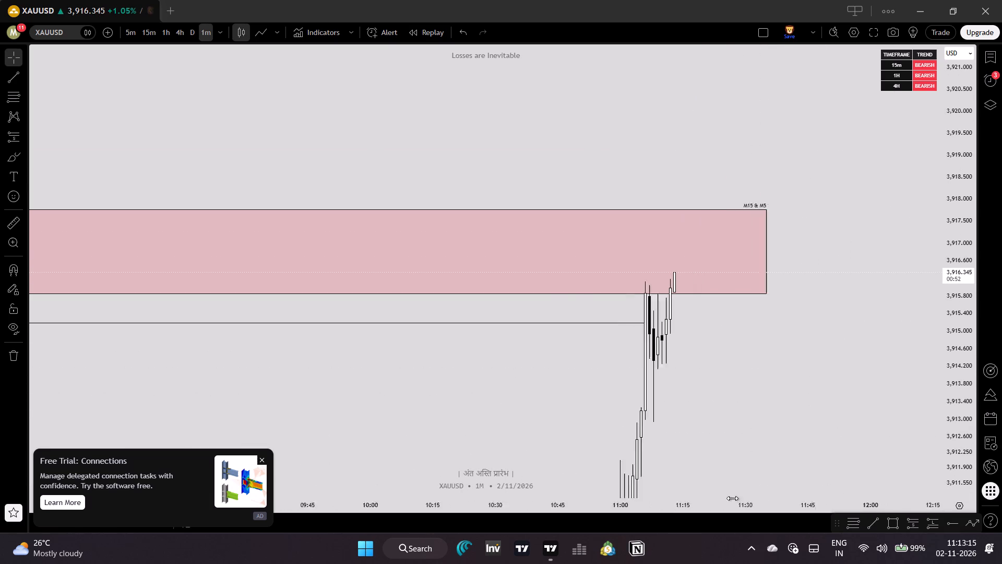
pyautogui.moveTo(732, 498); pyautogui.dragTo(699, 491)
pyautogui.moveTo(696, 408); pyautogui.dragTo(790, 423)
pyautogui.moveTo(806, 413); pyautogui.dragTo(749, 397)
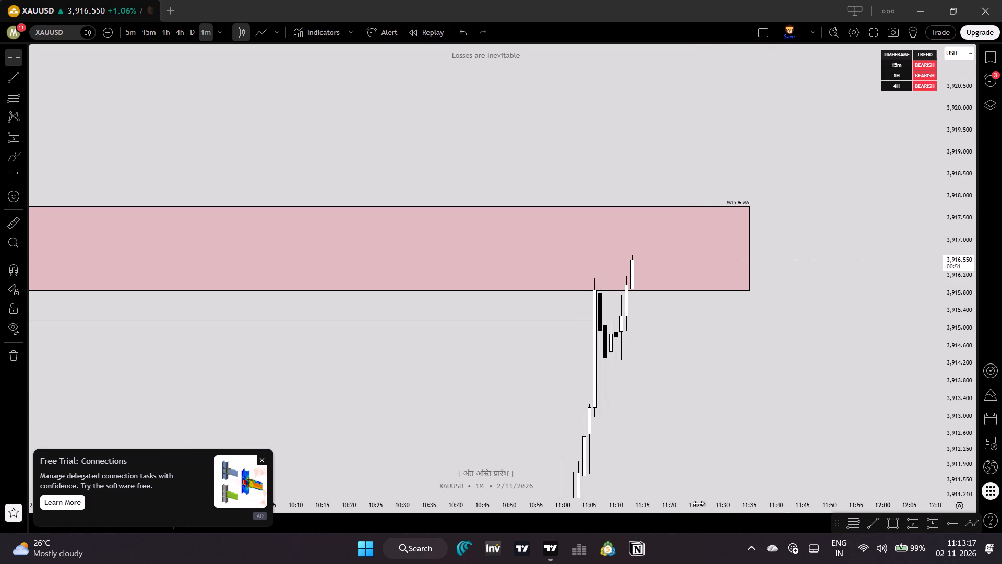
pyautogui.moveTo(697, 500); pyautogui.dragTo(604, 472)
pyautogui.moveTo(627, 434); pyautogui.dragTo(683, 380)
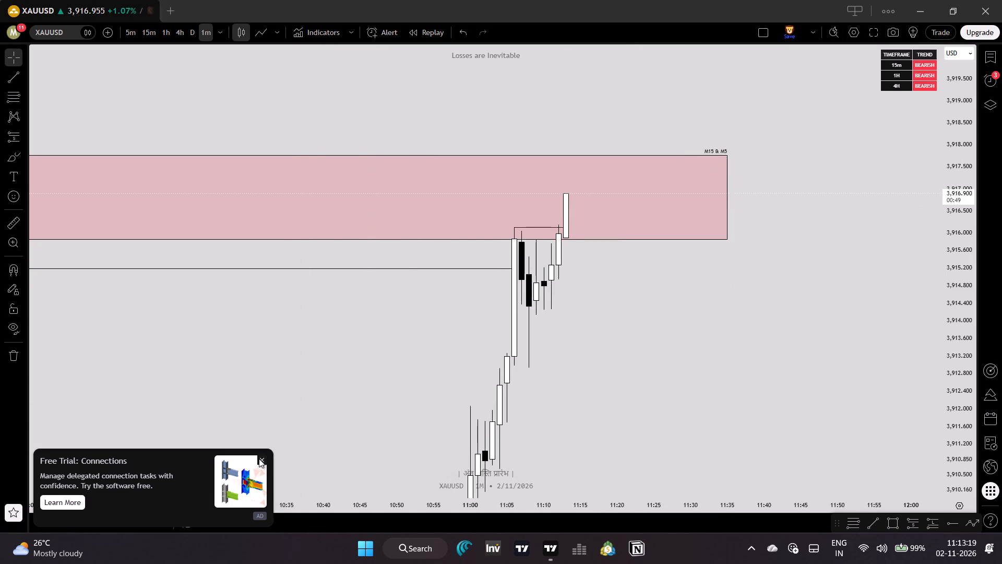
# Dismiss the Free Trial: Connections advertisement covering the chart.
pyautogui.click(259, 459)
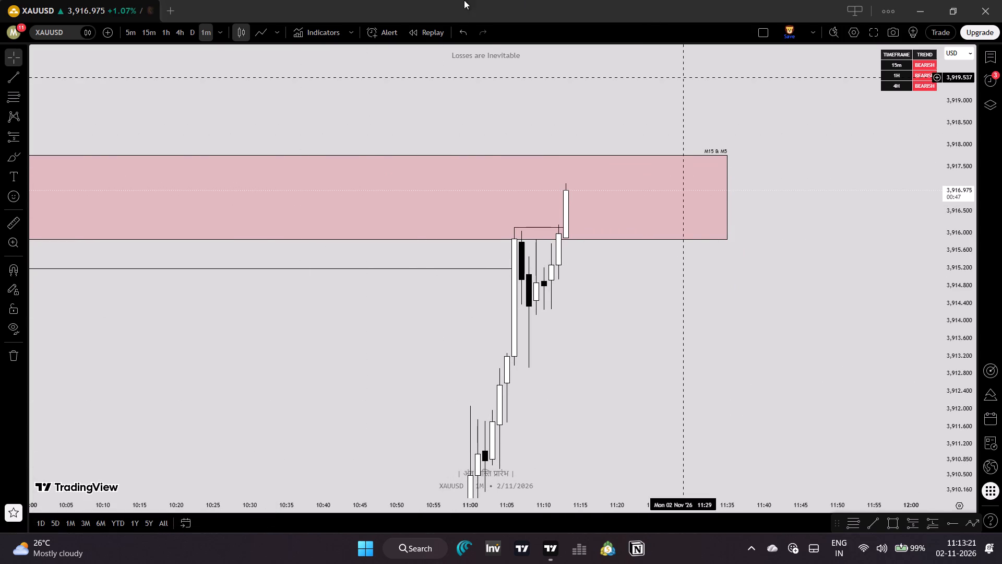
# Add the 1 minute interval to the favourite timeframes.
pyautogui.click(220, 34)
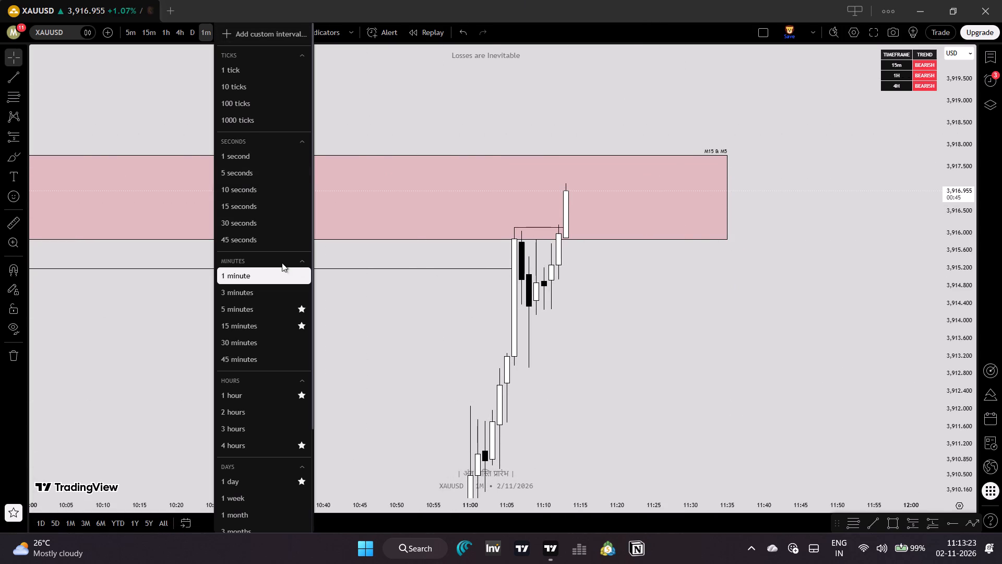
pyautogui.click(298, 273)
pyautogui.click(635, 347)
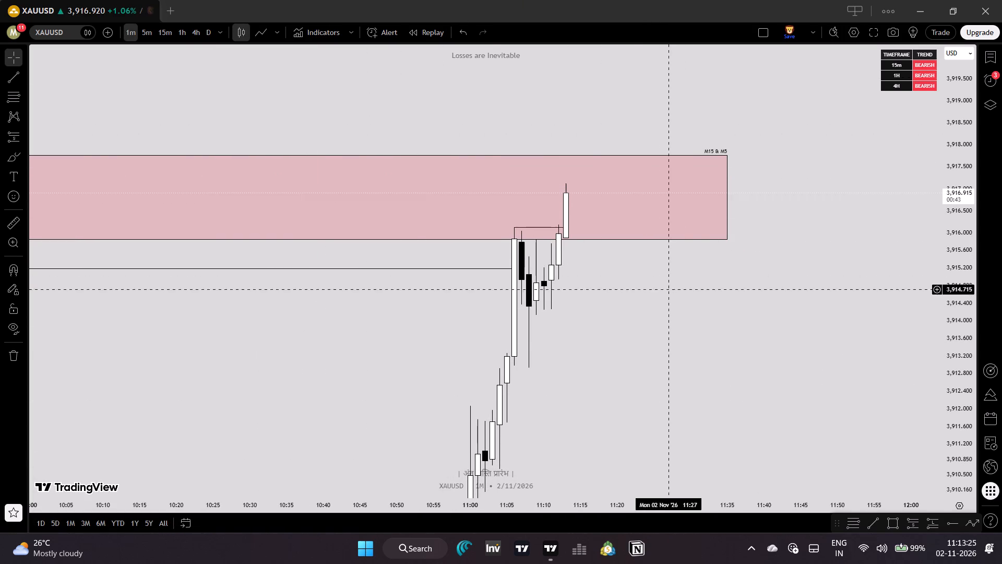
# Examine how the live 1-minute candle moves against the M15 & M5 supply zone.
pyautogui.moveTo(670, 298); pyautogui.dragTo(669, 335)
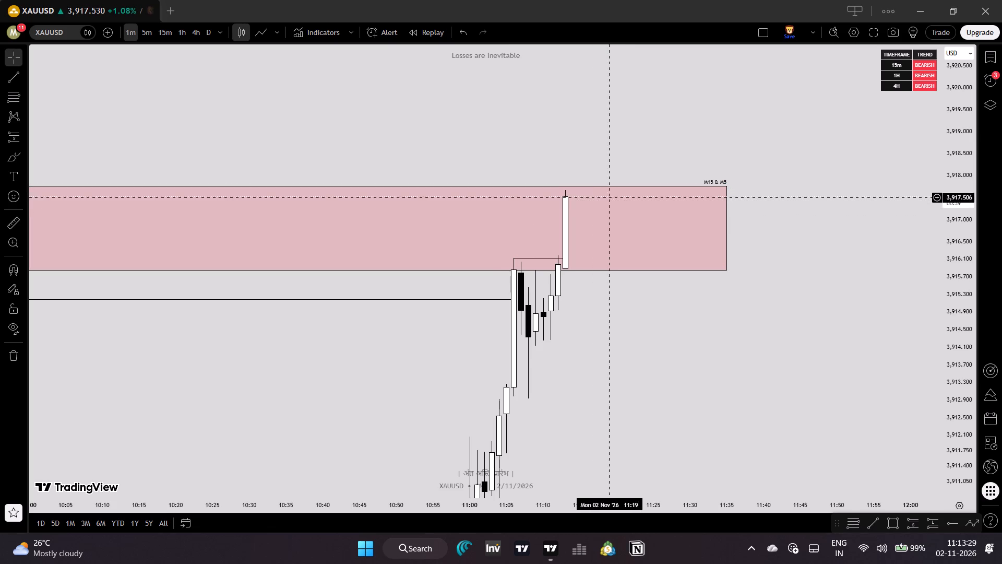
pyautogui.moveTo(806, 221); pyautogui.dragTo(809, 239)
pyautogui.moveTo(804, 237); pyautogui.dragTo(806, 243)
pyautogui.moveTo(798, 230); pyautogui.dragTo(808, 252)
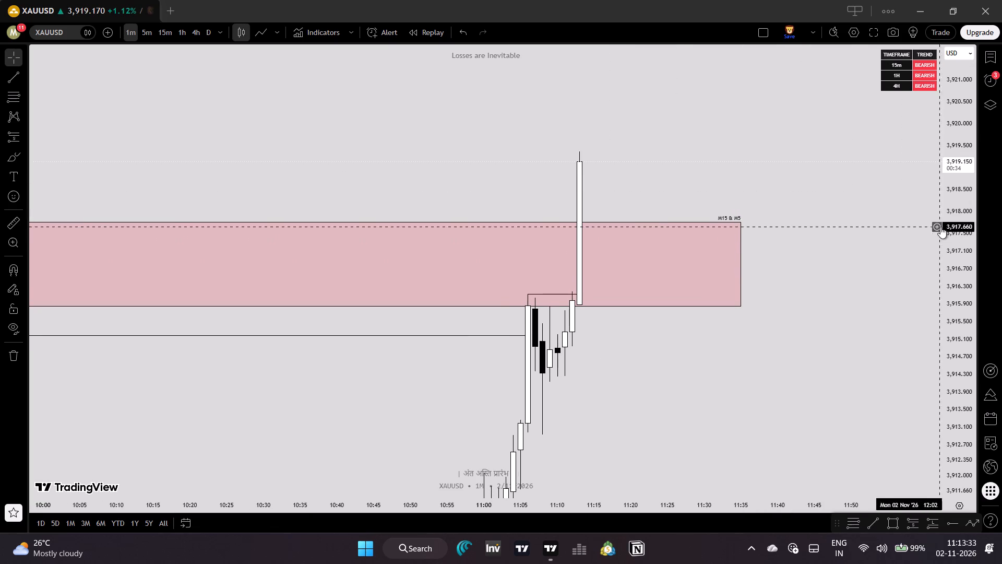
pyautogui.moveTo(959, 229); pyautogui.dragTo(952, 323)
pyautogui.moveTo(943, 298); pyautogui.dragTo(950, 369)
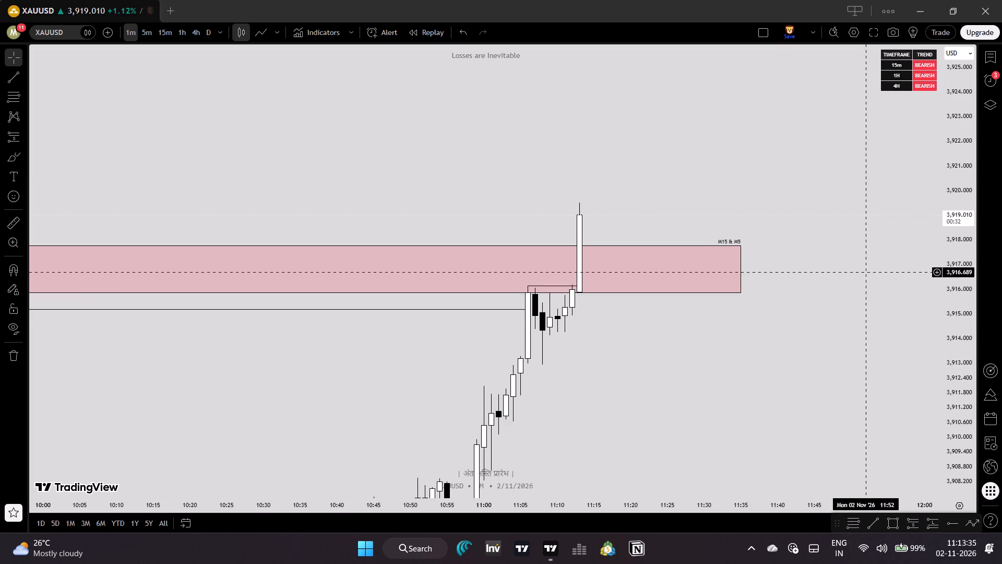
pyautogui.moveTo(867, 284); pyautogui.dragTo(878, 296)
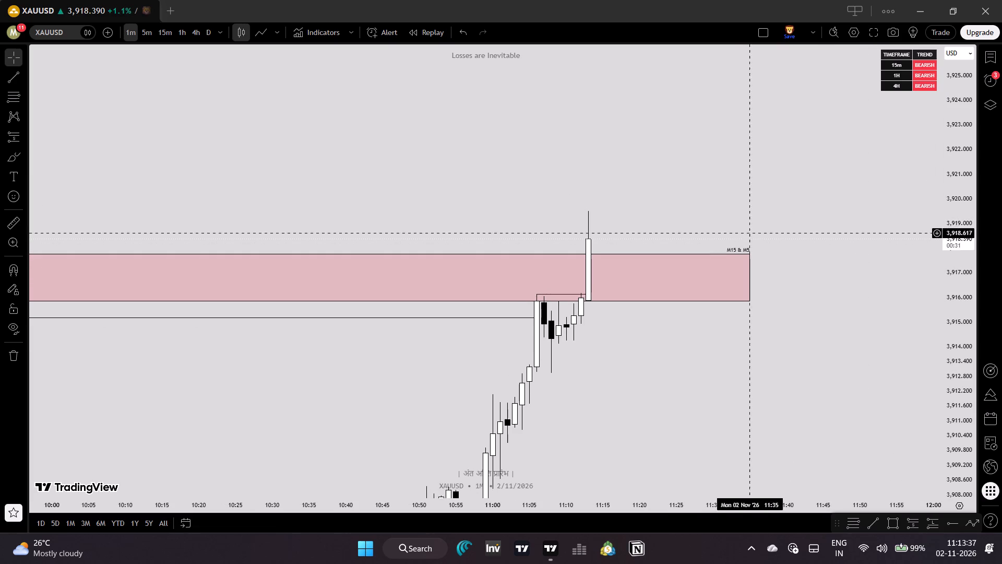
pyautogui.moveTo(738, 239); pyautogui.dragTo(759, 236)
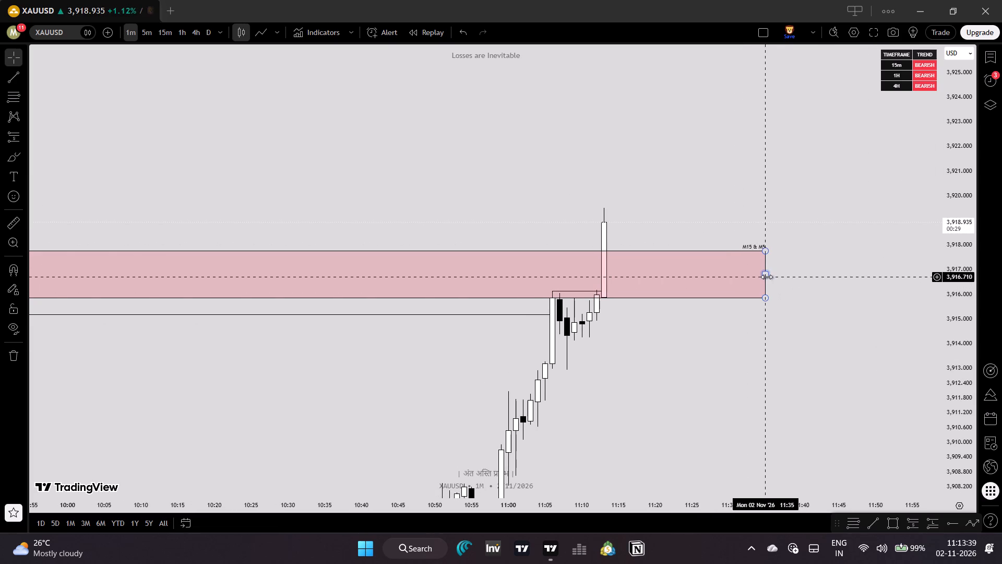
# Shorten the M15 & M5 supply zone so its far edge ends at the 11:13 candle.
pyautogui.moveTo(767, 277); pyautogui.dragTo(602, 280)
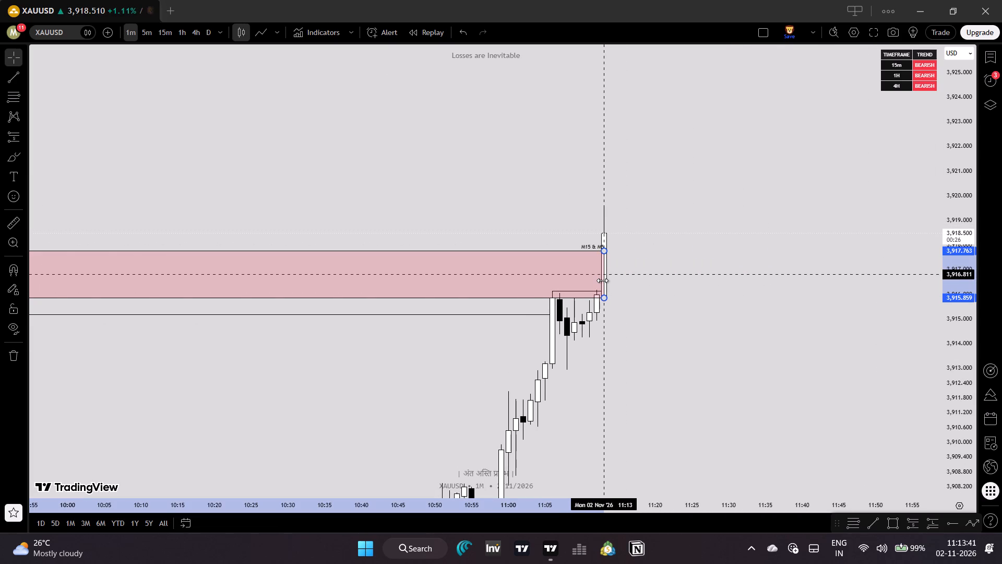
pyautogui.moveTo(602, 280); pyautogui.dragTo(603, 280)
pyautogui.click(664, 260)
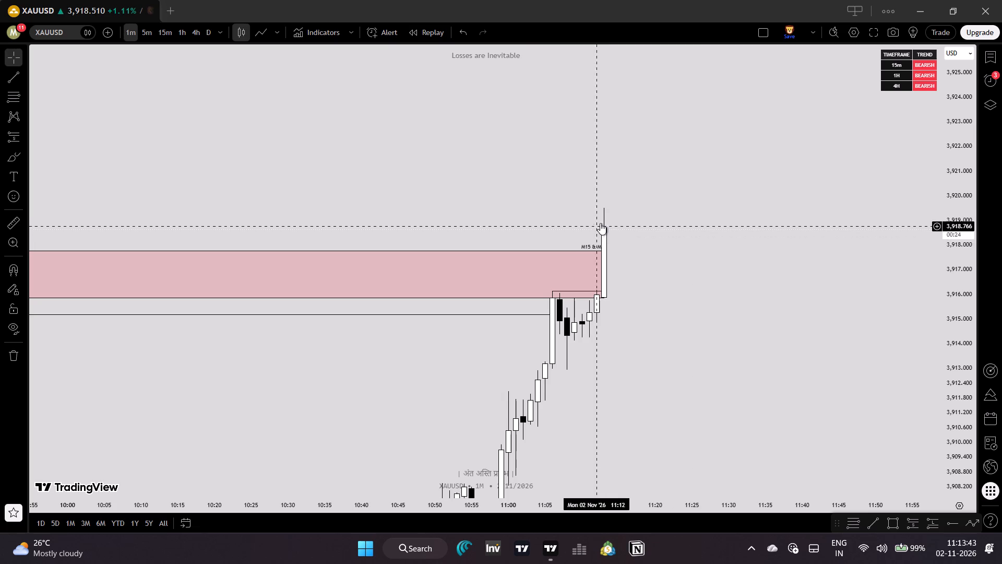
# Place a short position starting at 11:14, with entry at about 3,915.86 and stop at about 3,919.57 above the latest high.
pyautogui.click(915, 524)
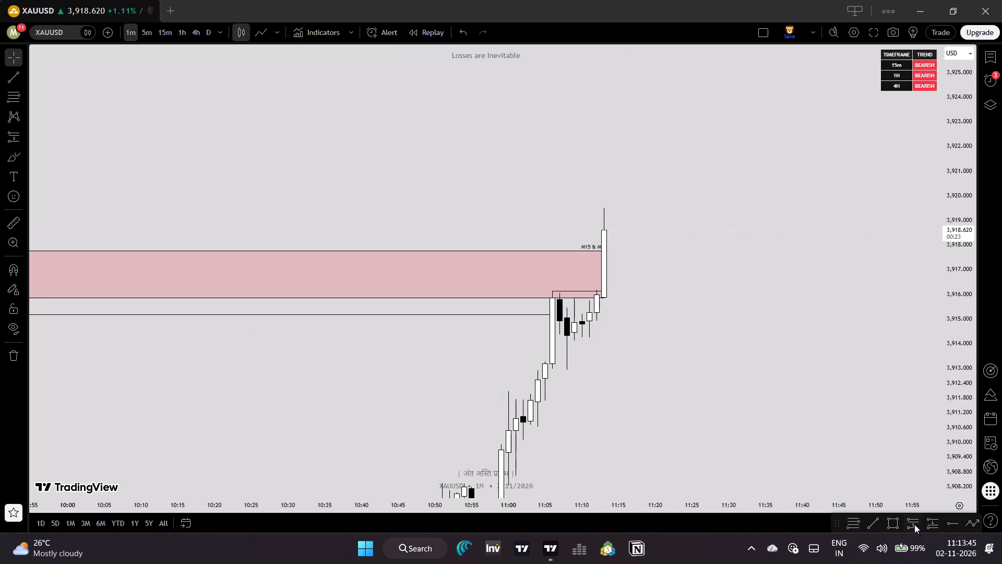
pyautogui.click(609, 298)
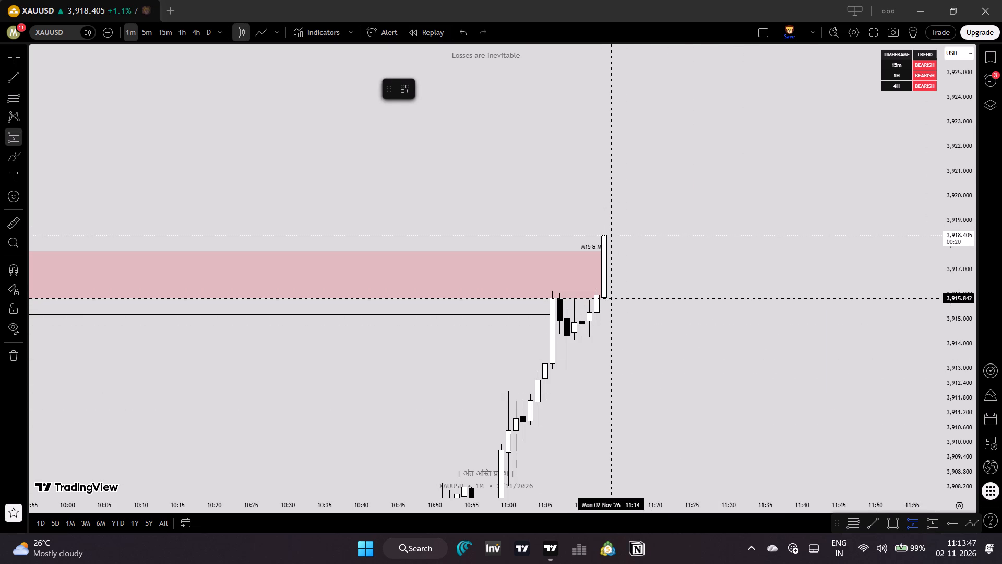
pyautogui.moveTo(612, 192); pyautogui.dragTo(608, 206)
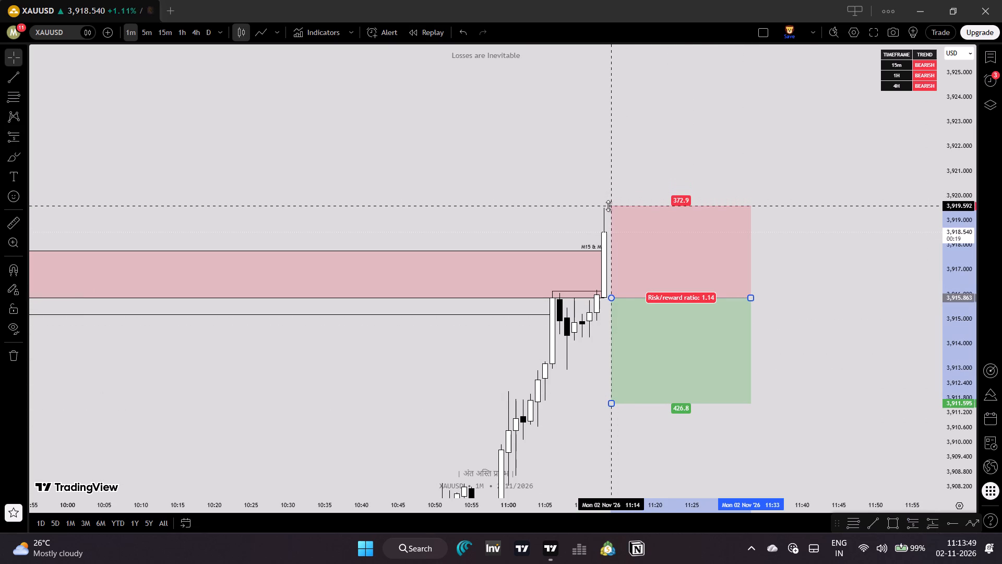
pyautogui.moveTo(608, 206); pyautogui.dragTo(609, 206)
# Extend the short position's profit target down to about 3,904.65, for a risk/reward ratio of about 3.02.
pyautogui.moveTo(811, 305); pyautogui.dragTo(797, 206)
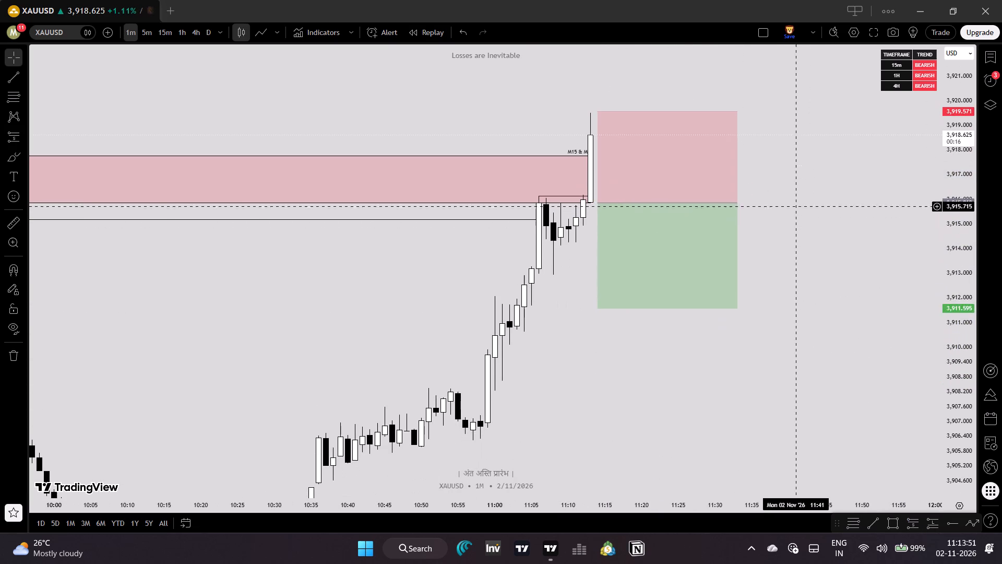
pyautogui.moveTo(600, 306); pyautogui.dragTo(587, 427)
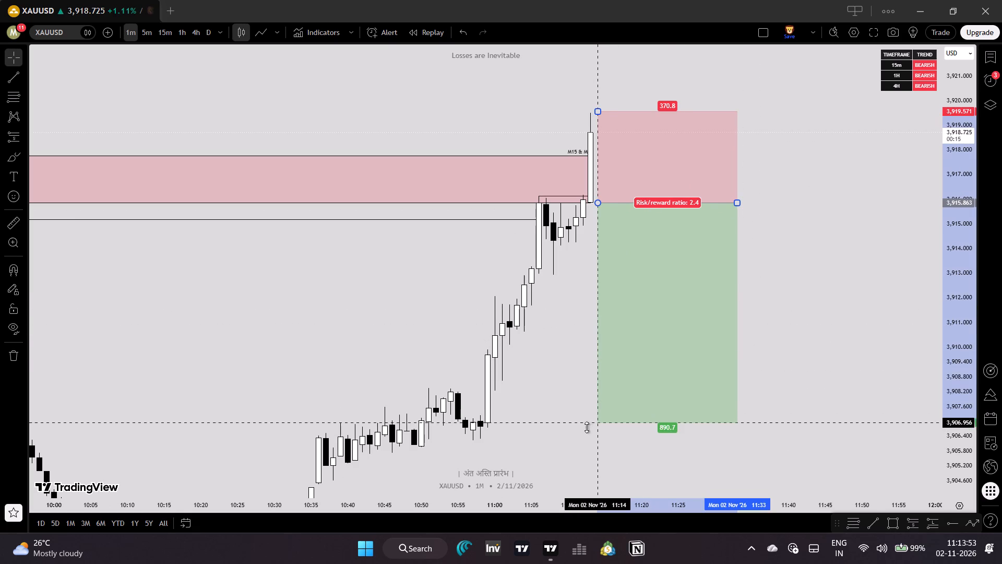
pyautogui.moveTo(587, 427); pyautogui.dragTo(599, 457)
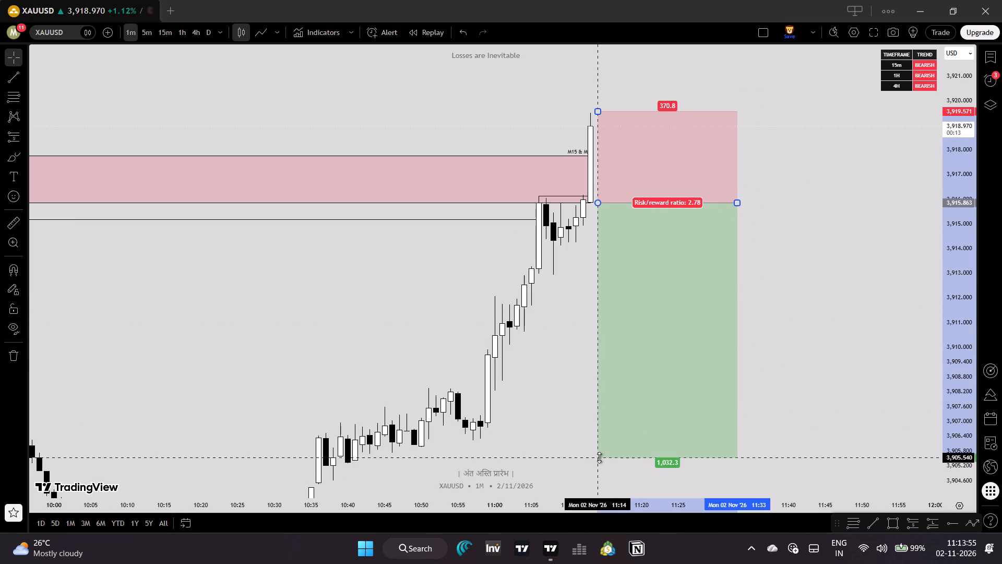
pyautogui.moveTo(599, 457); pyautogui.dragTo(602, 456)
pyautogui.click(602, 456)
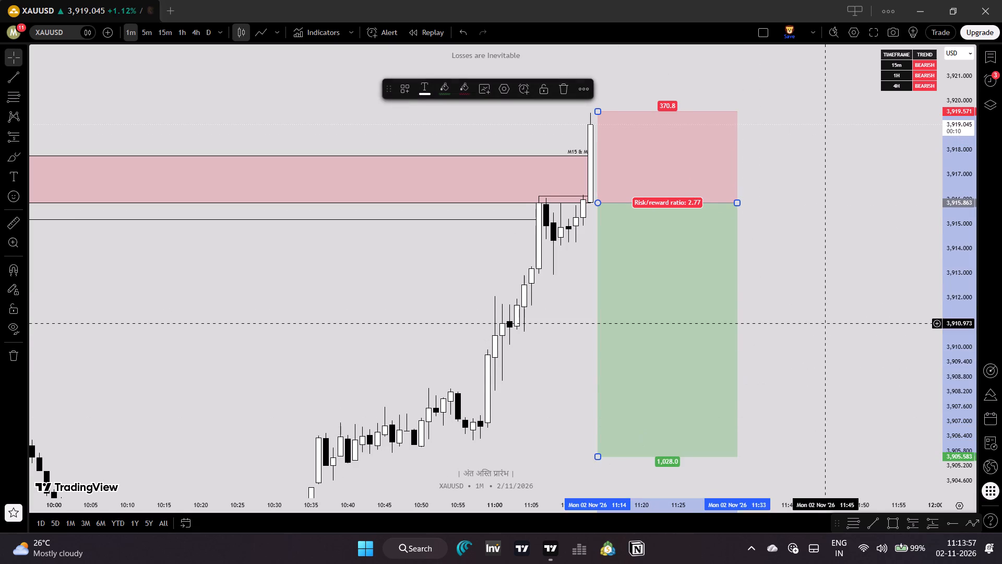
pyautogui.moveTo(822, 323); pyautogui.dragTo(775, 325)
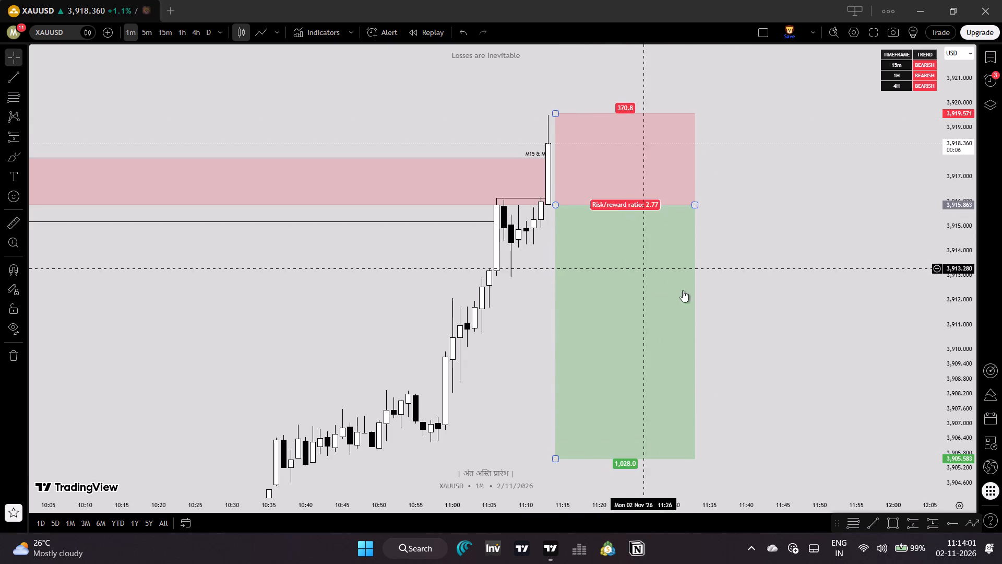
pyautogui.moveTo(741, 435); pyautogui.dragTo(748, 365)
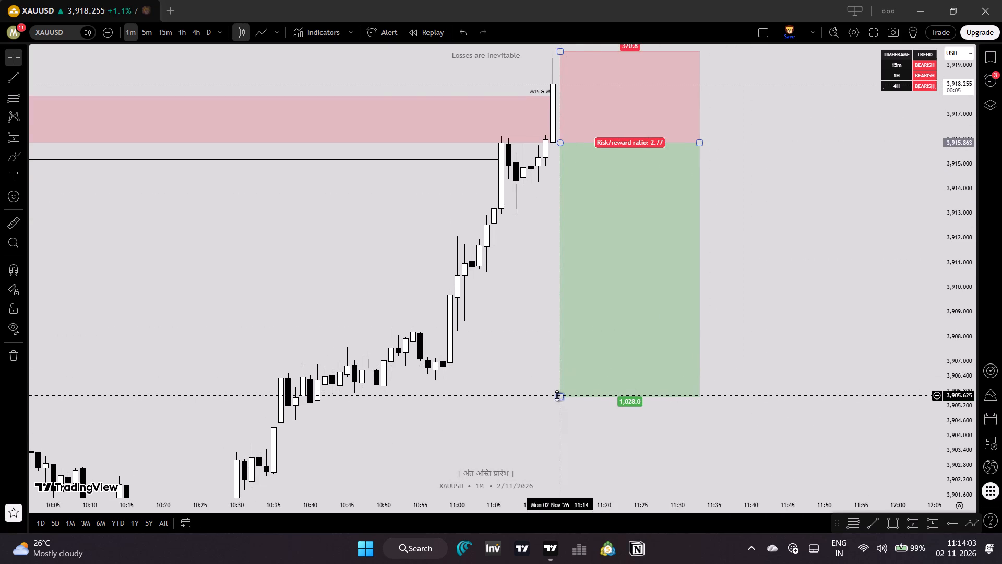
pyautogui.moveTo(556, 395); pyautogui.dragTo(568, 426)
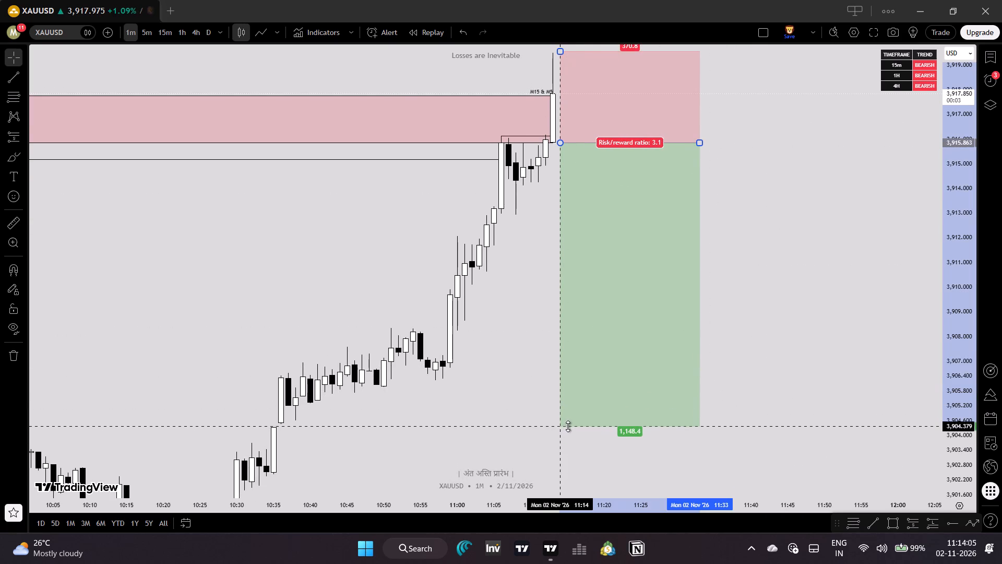
pyautogui.moveTo(568, 426); pyautogui.dragTo(576, 420)
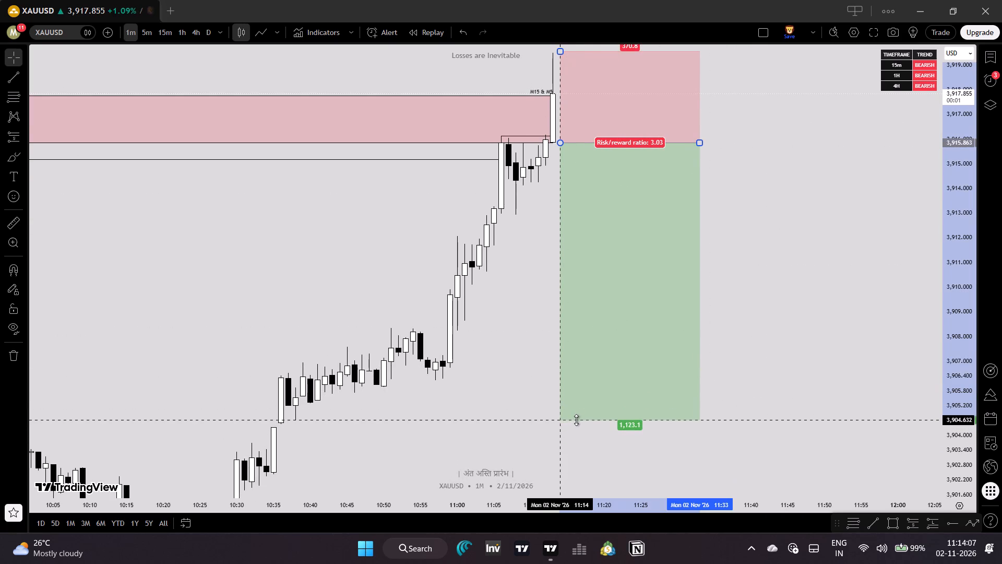
pyautogui.moveTo(576, 420); pyautogui.dragTo(578, 419)
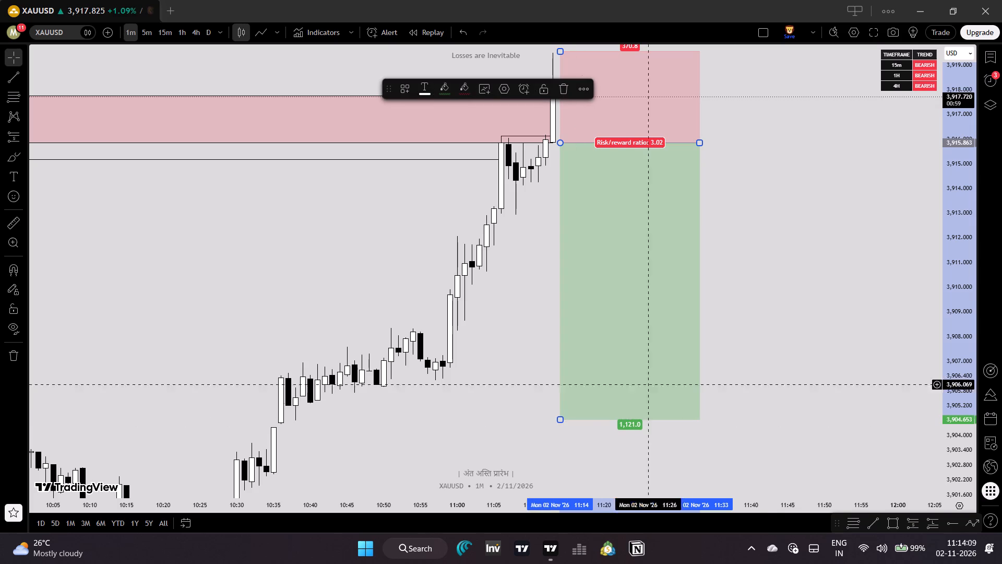
pyautogui.click(771, 264)
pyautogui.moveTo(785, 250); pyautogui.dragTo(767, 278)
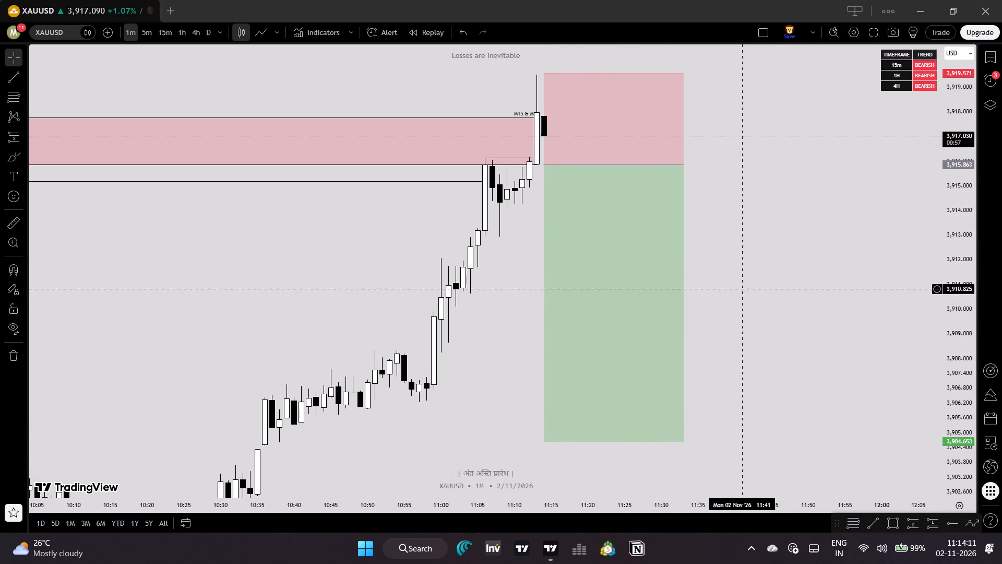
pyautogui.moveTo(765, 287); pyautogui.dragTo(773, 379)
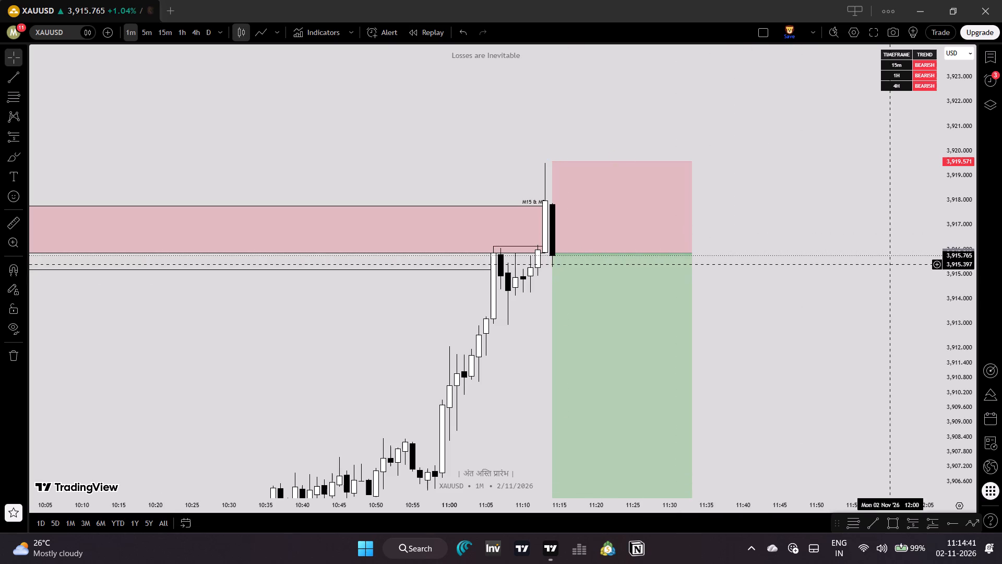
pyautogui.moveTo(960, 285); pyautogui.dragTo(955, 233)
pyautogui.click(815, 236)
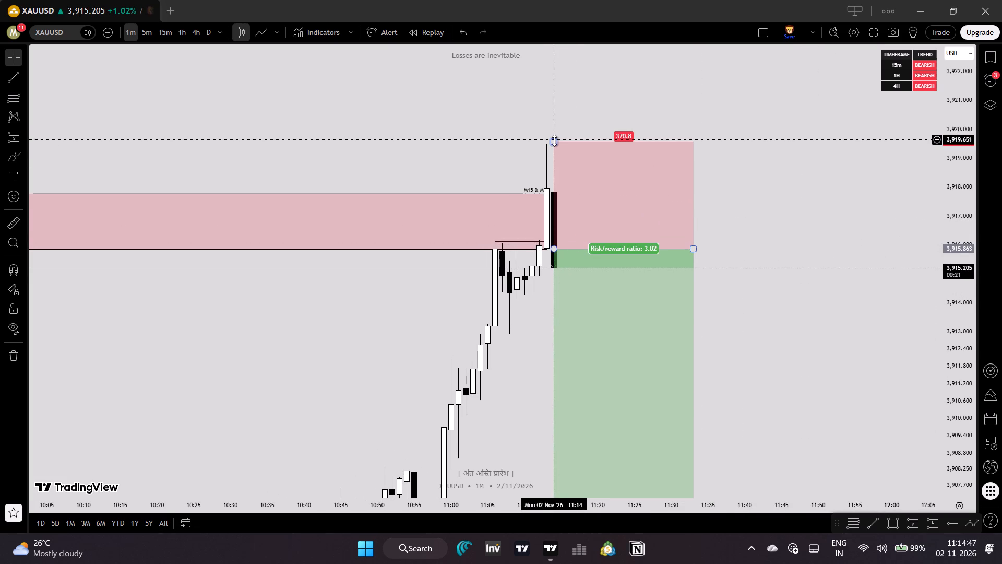
# Fine-tune the short position's stop to about 3,919.52, level with the wick high of the 11:13 candle.
pyautogui.moveTo(554, 140); pyautogui.dragTo(565, 142)
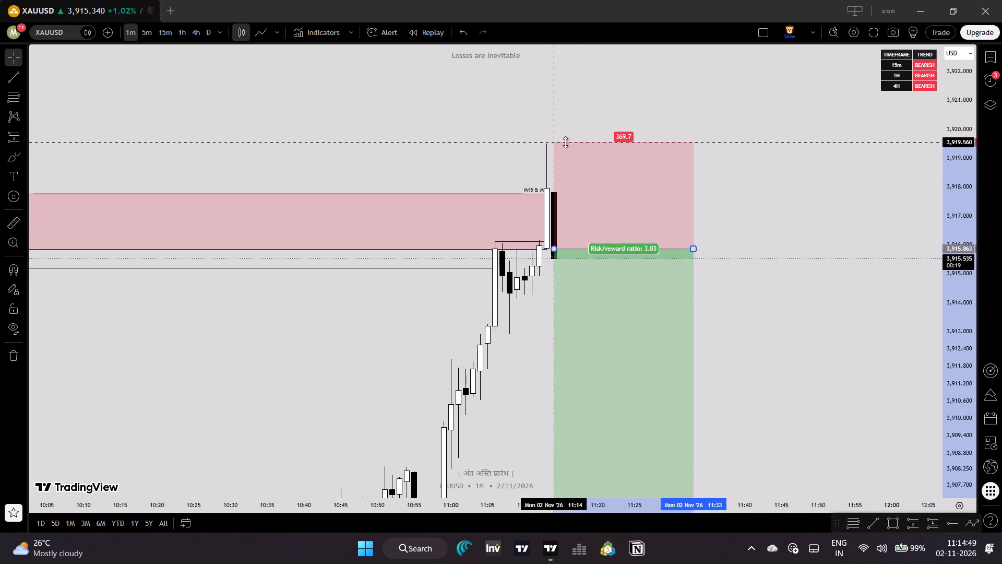
pyautogui.moveTo(565, 142); pyautogui.dragTo(575, 139)
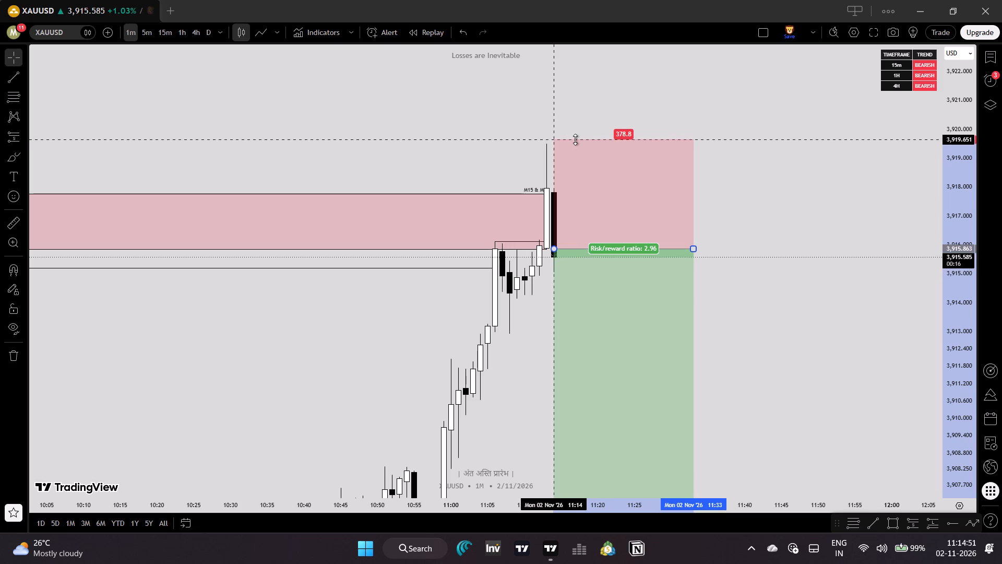
pyautogui.moveTo(575, 139); pyautogui.dragTo(580, 140)
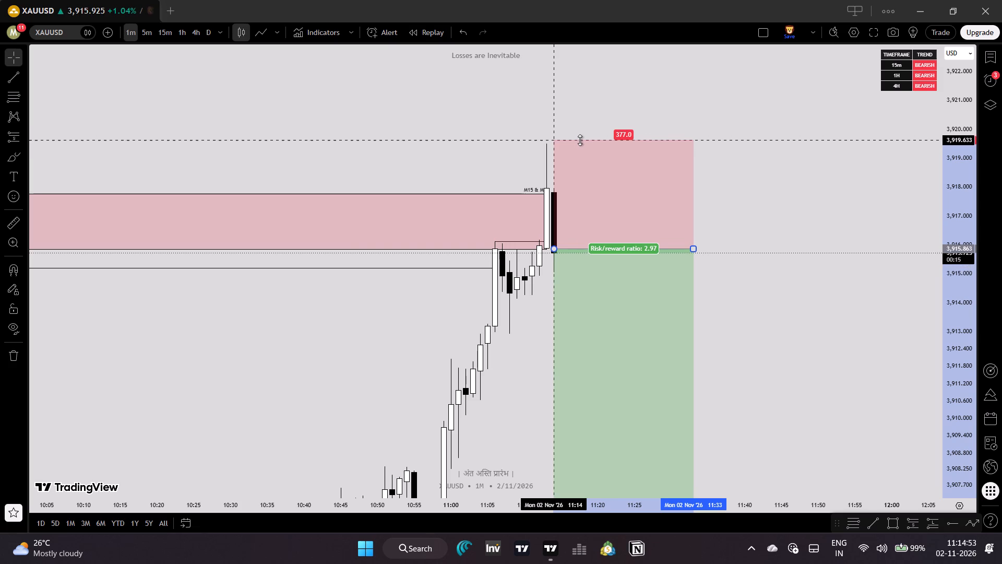
pyautogui.moveTo(580, 140); pyautogui.dragTo(581, 143)
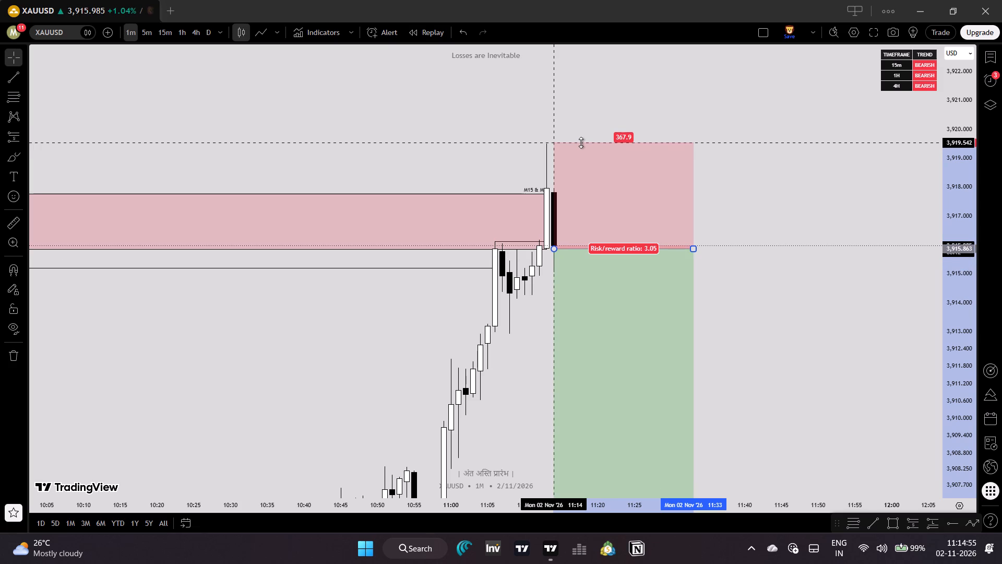
pyautogui.moveTo(581, 143); pyautogui.dragTo(586, 143)
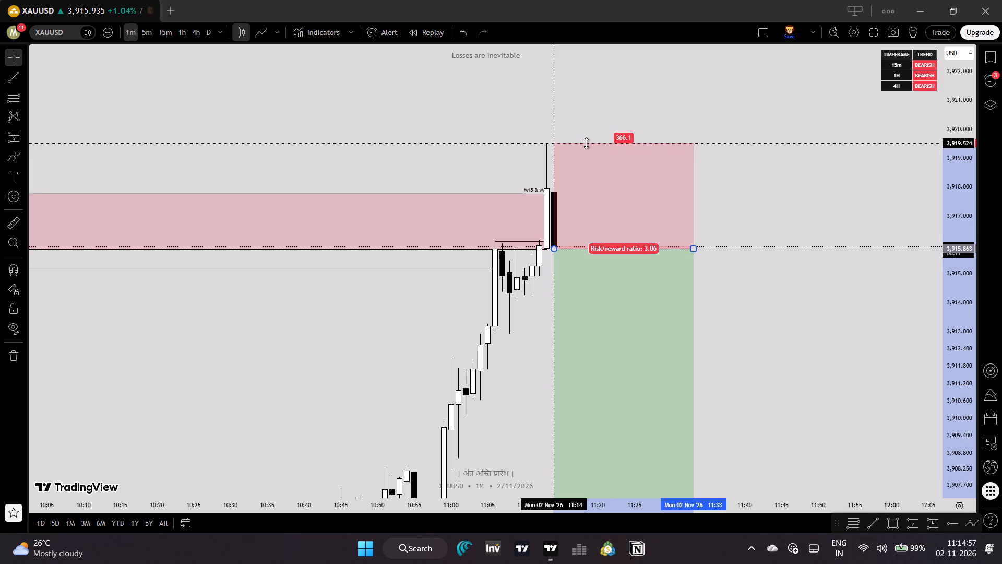
pyautogui.moveTo(586, 143); pyautogui.dragTo(594, 142)
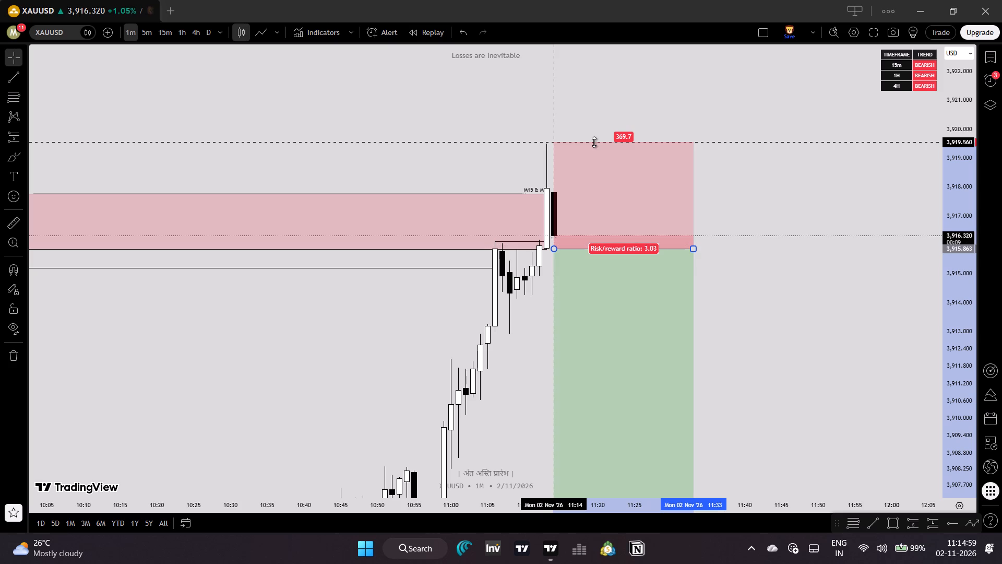
pyautogui.moveTo(594, 142); pyautogui.dragTo(595, 143)
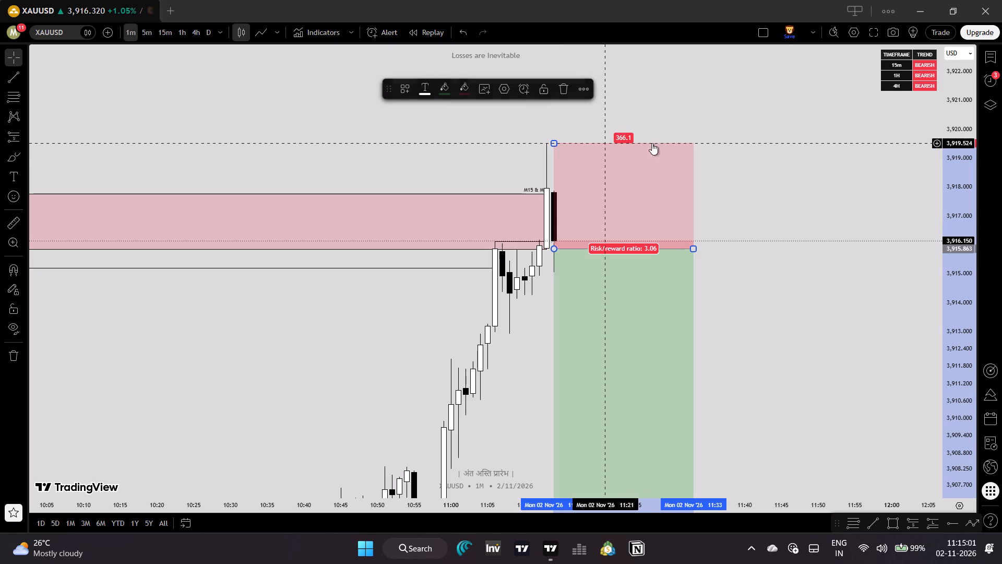
pyautogui.click(768, 159)
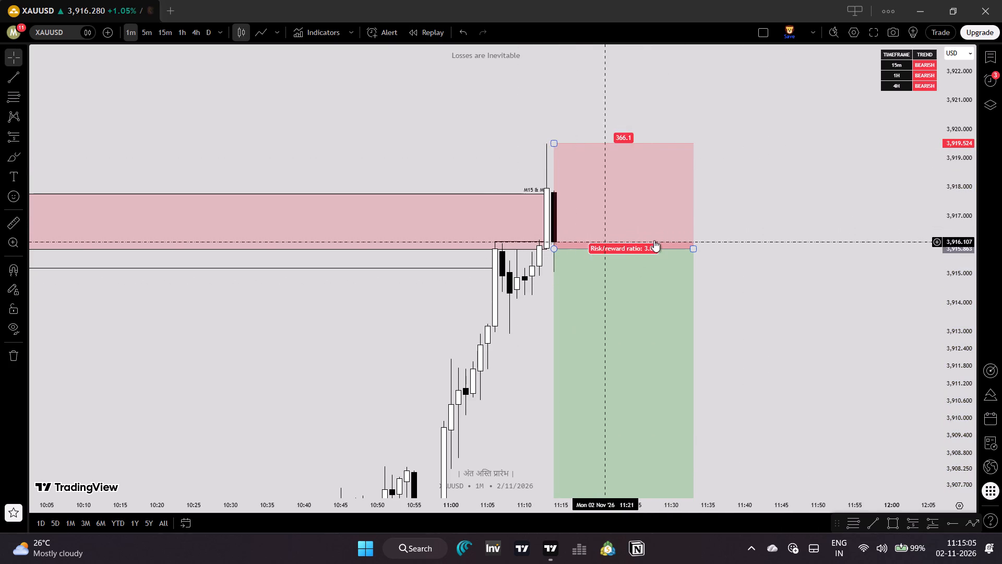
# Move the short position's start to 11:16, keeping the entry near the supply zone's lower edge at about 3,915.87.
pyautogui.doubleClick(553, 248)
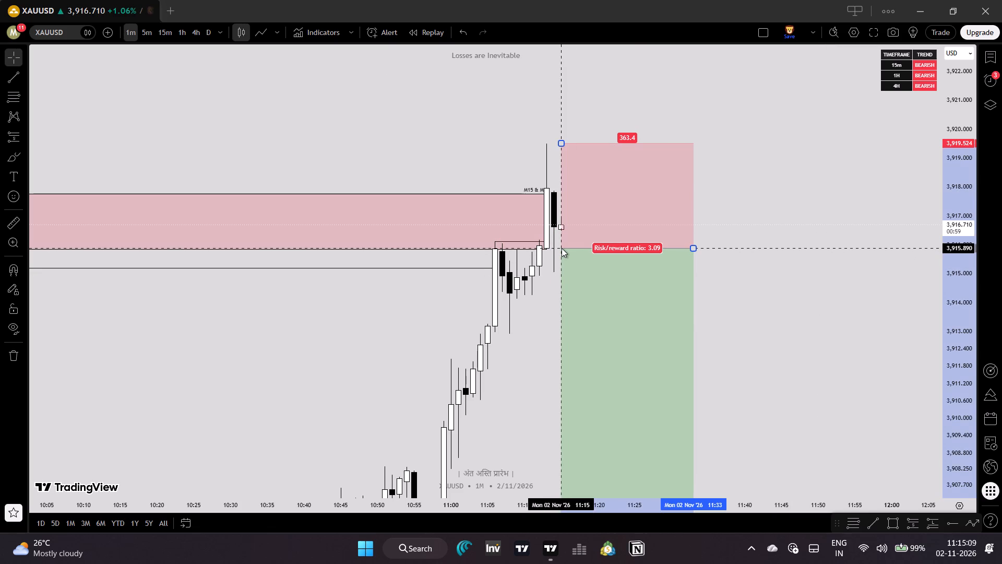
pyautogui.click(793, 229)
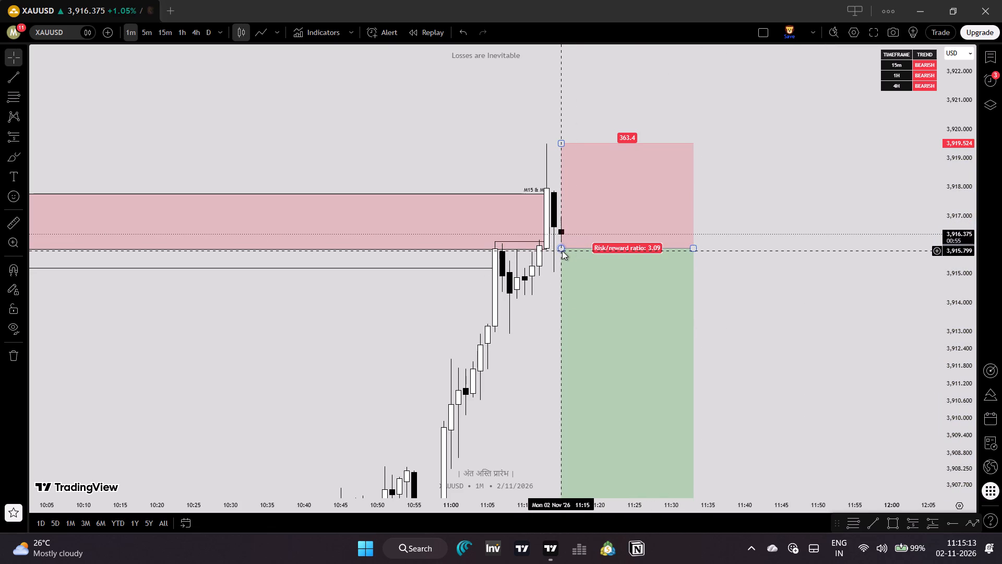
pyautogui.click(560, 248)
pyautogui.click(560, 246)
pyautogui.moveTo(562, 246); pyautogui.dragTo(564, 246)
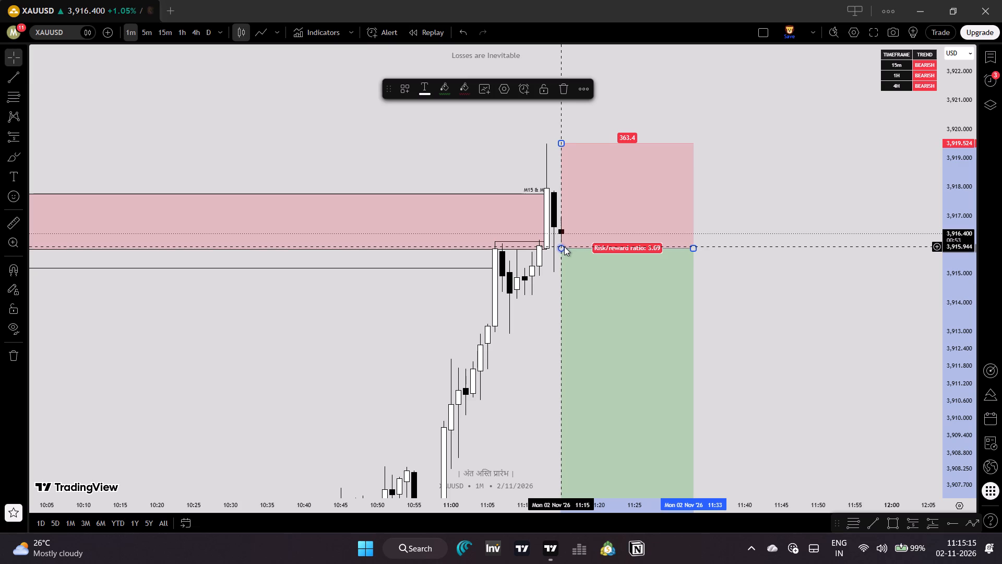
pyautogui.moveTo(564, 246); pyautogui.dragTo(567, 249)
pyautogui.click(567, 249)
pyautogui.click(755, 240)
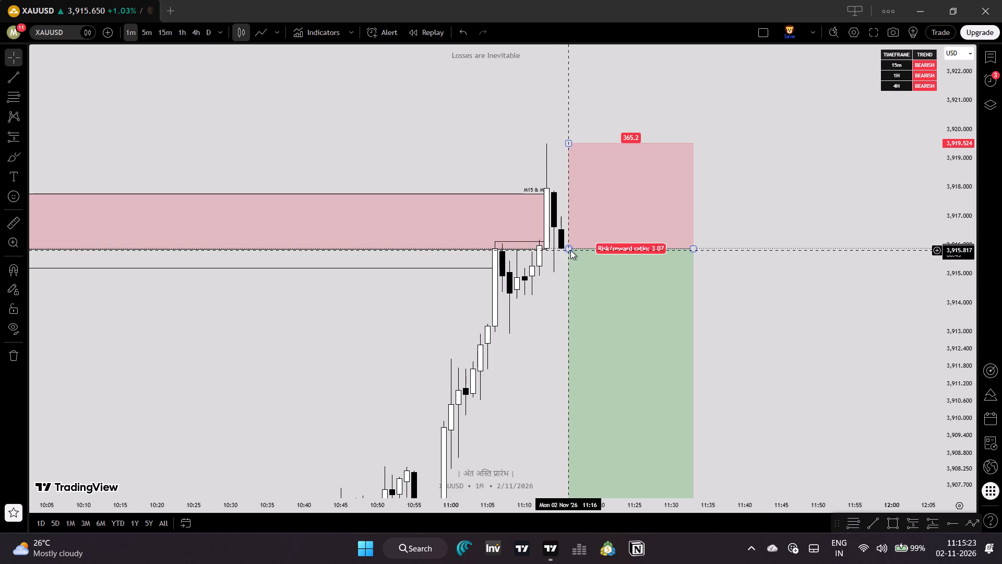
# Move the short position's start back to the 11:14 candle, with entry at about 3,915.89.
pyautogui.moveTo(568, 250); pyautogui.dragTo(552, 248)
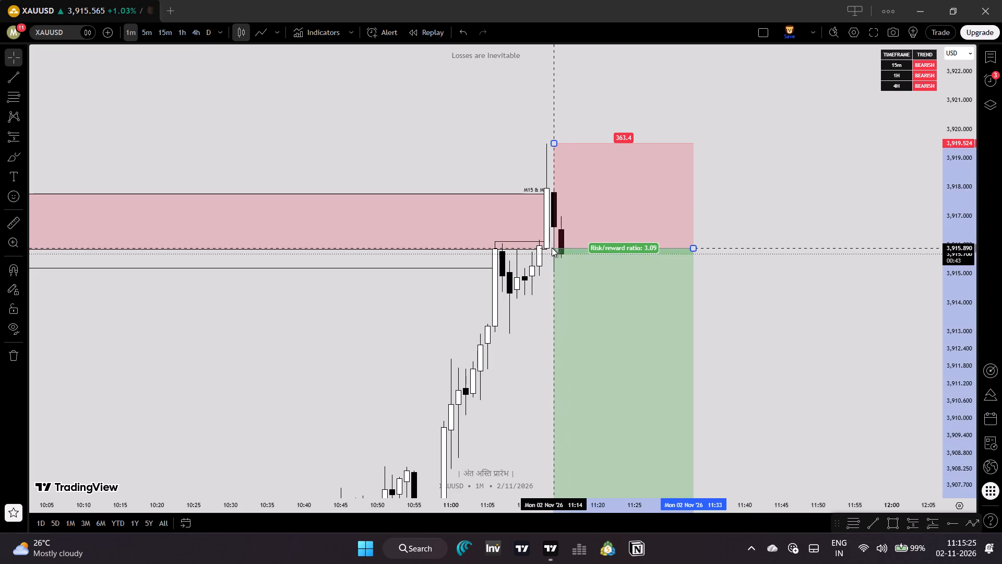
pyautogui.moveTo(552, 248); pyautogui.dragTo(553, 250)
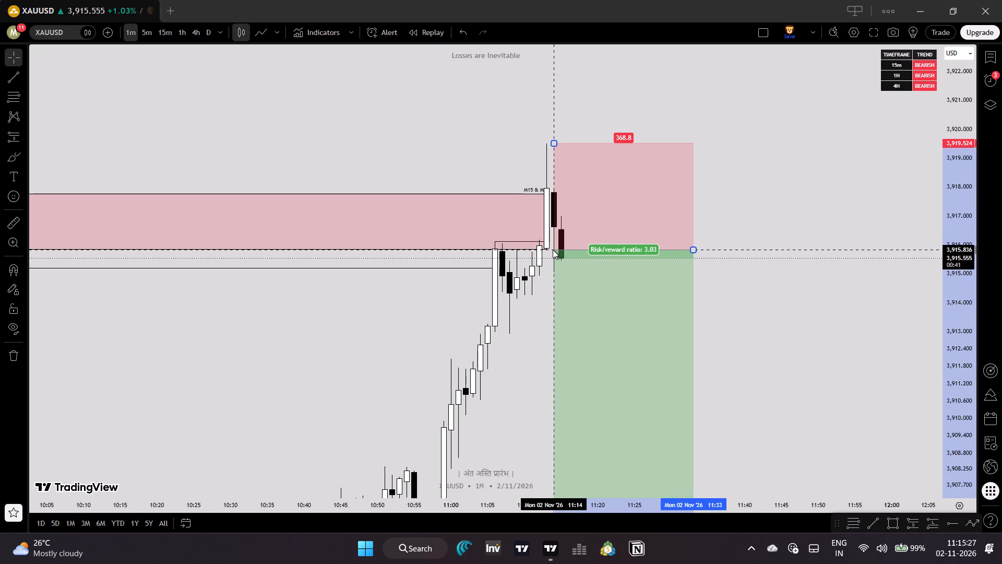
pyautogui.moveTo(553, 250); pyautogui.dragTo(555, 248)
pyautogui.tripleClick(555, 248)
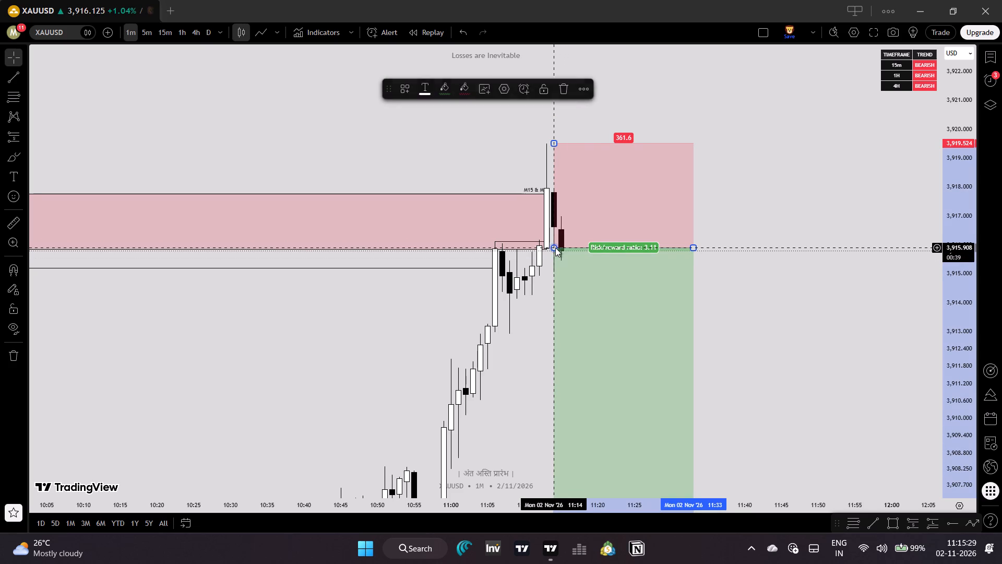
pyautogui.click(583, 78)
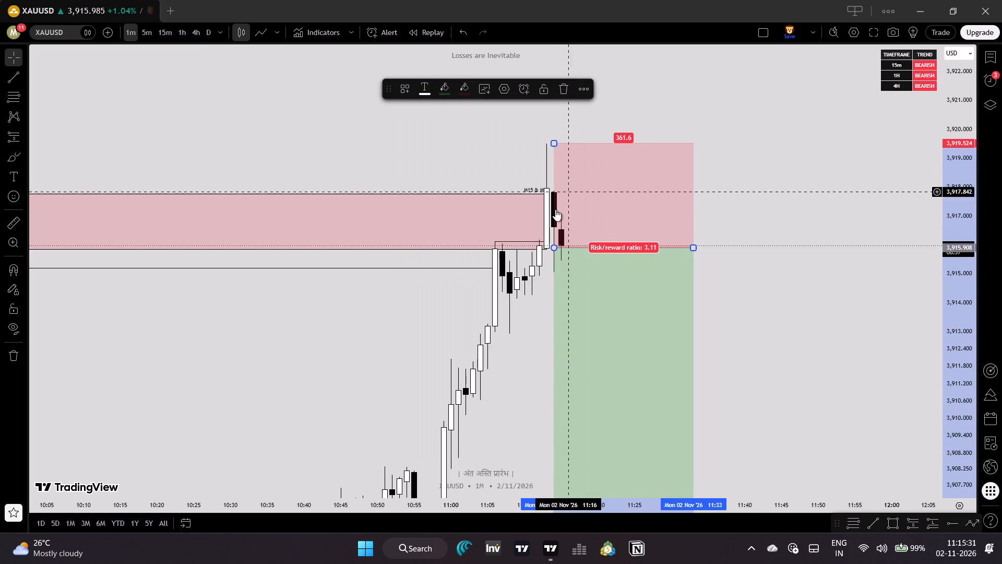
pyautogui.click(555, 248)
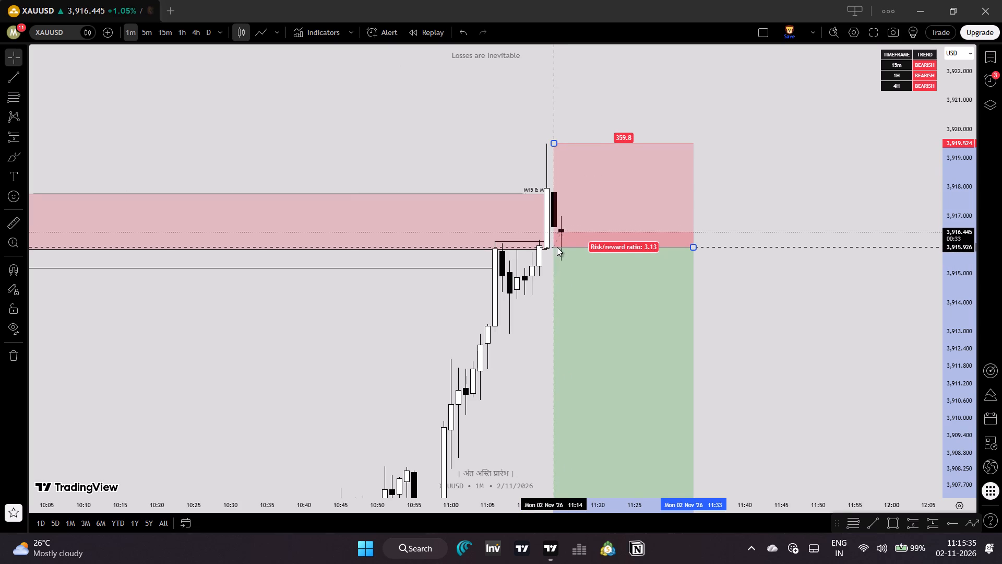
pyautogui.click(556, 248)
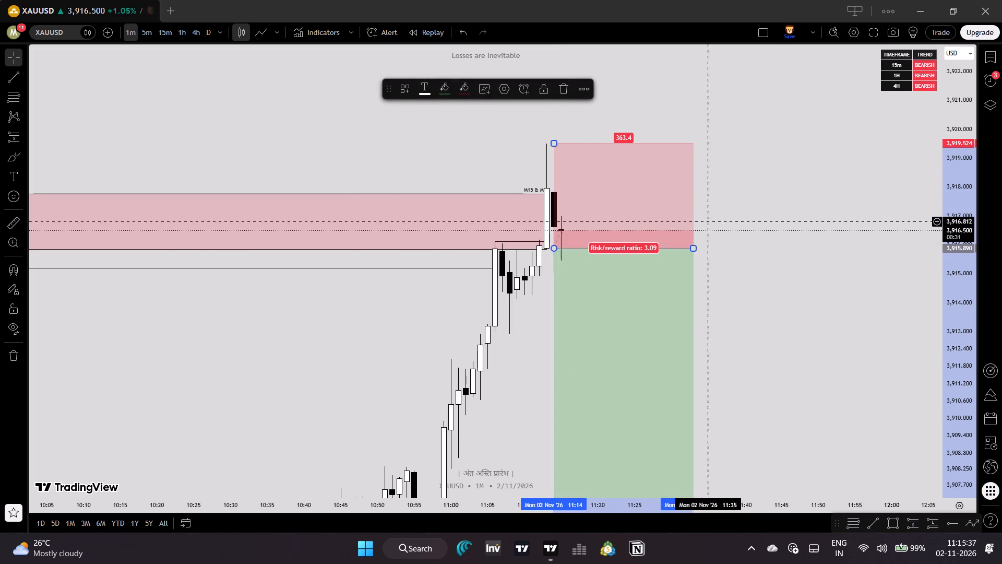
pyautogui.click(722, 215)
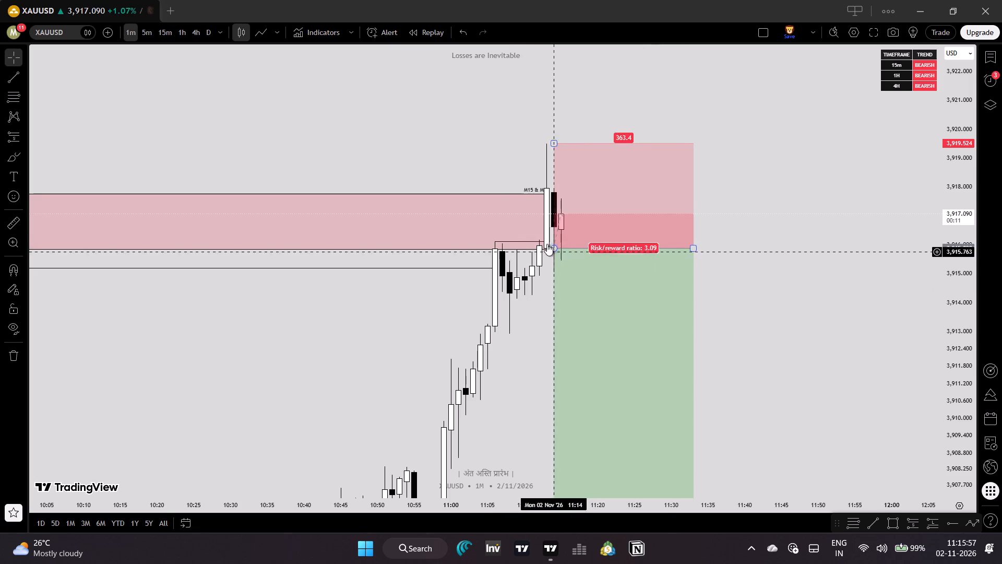
# Shift the short position's start to 11:16, with entry at about 3,915.87 near the supply zone's lower edge.
pyautogui.moveTo(551, 248); pyautogui.dragTo(566, 248)
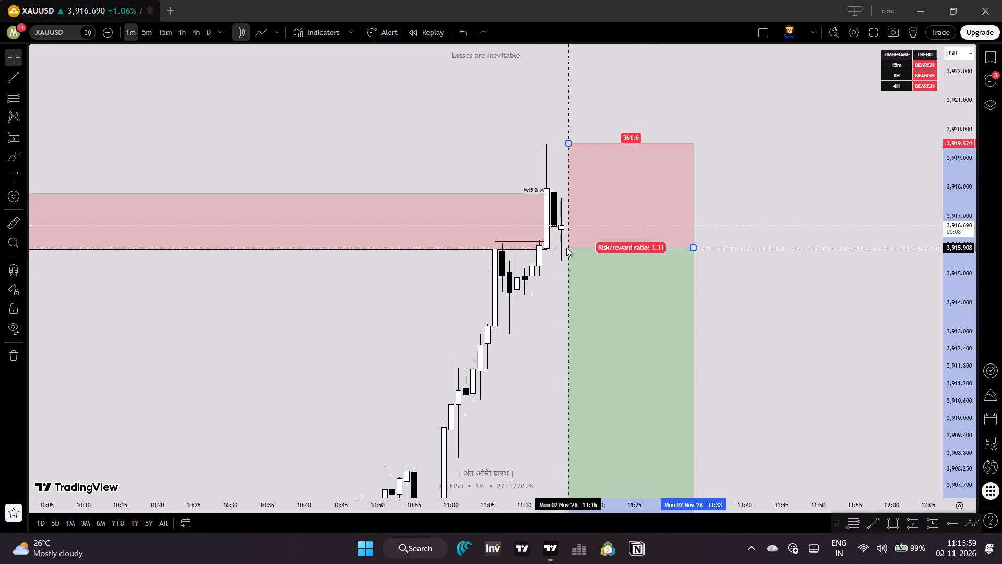
pyautogui.moveTo(566, 248); pyautogui.dragTo(567, 249)
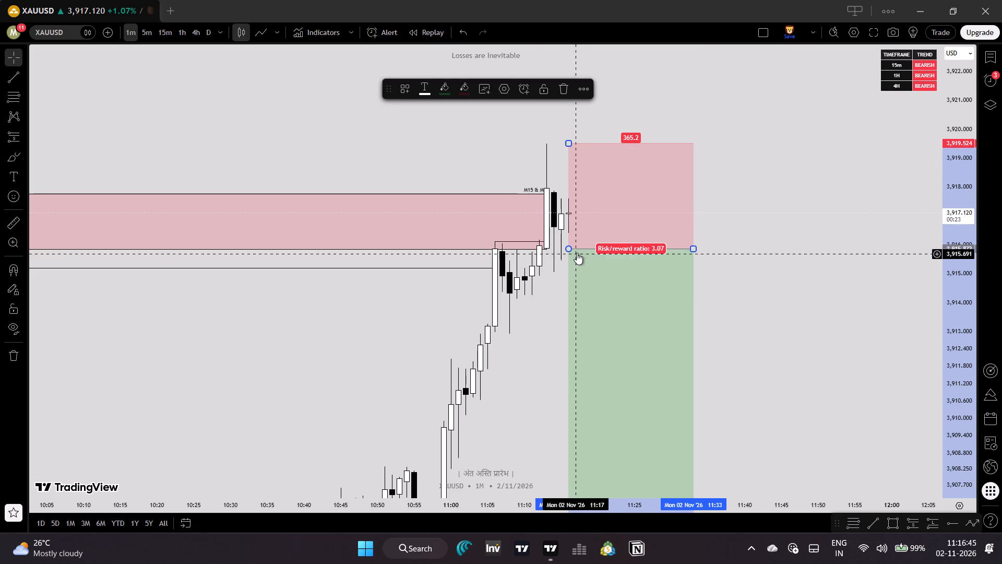
# Raise the short position's entry into the supply zone to about 3,916.52, keeping its start at 11:16.
pyautogui.moveTo(565, 251); pyautogui.dragTo(570, 228)
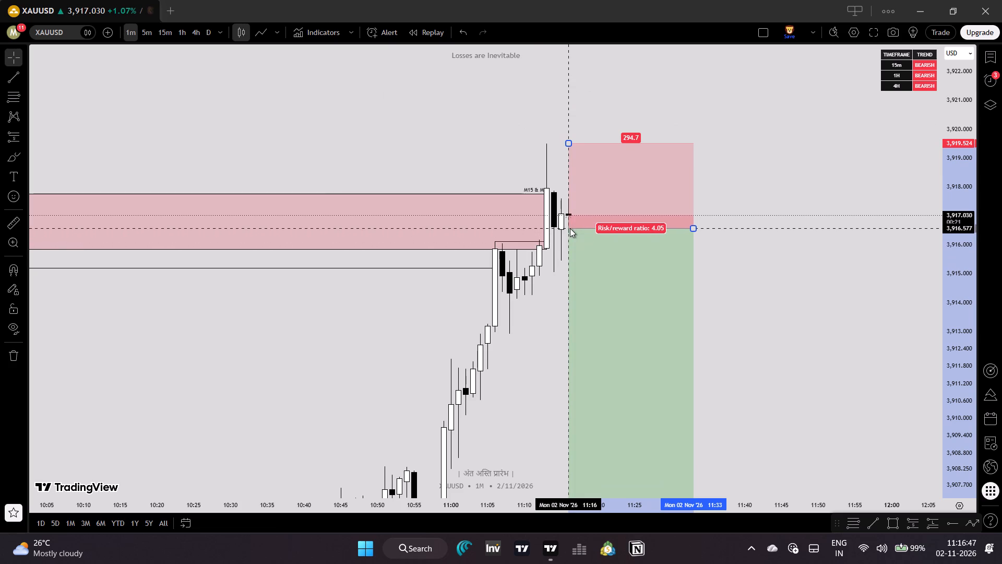
pyautogui.moveTo(570, 228); pyautogui.dragTo(569, 228)
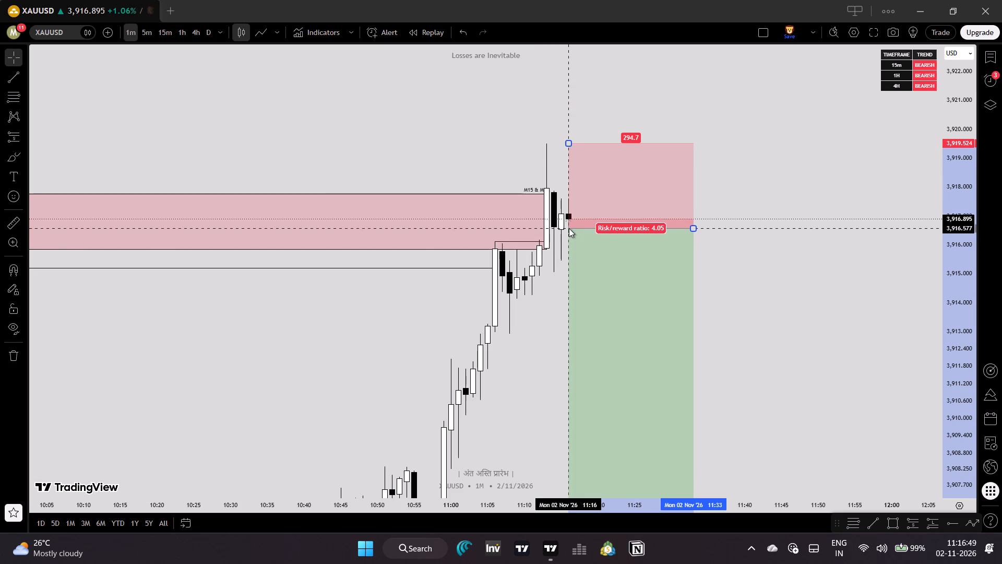
pyautogui.moveTo(569, 228); pyautogui.dragTo(567, 228)
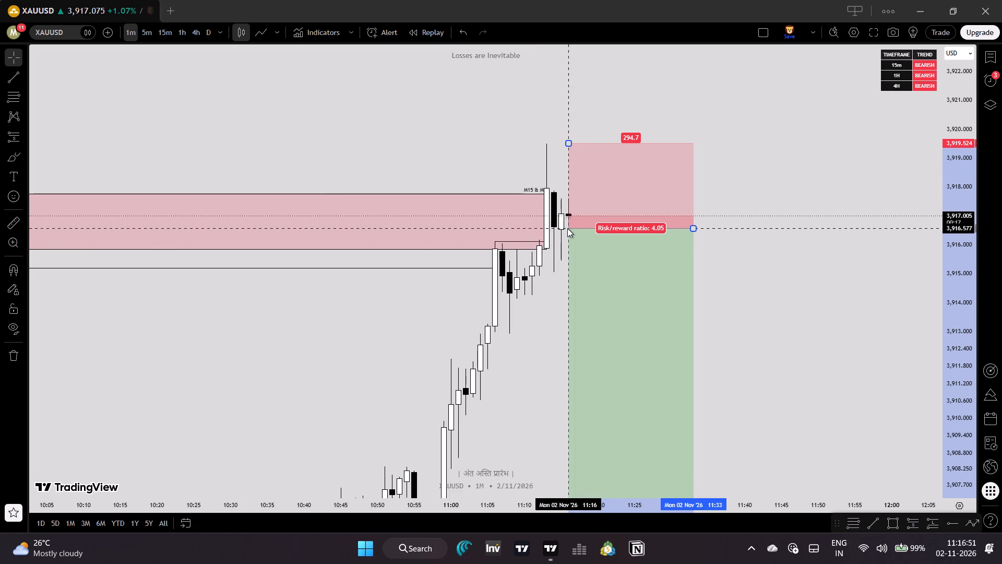
pyautogui.moveTo(567, 228); pyautogui.dragTo(570, 230)
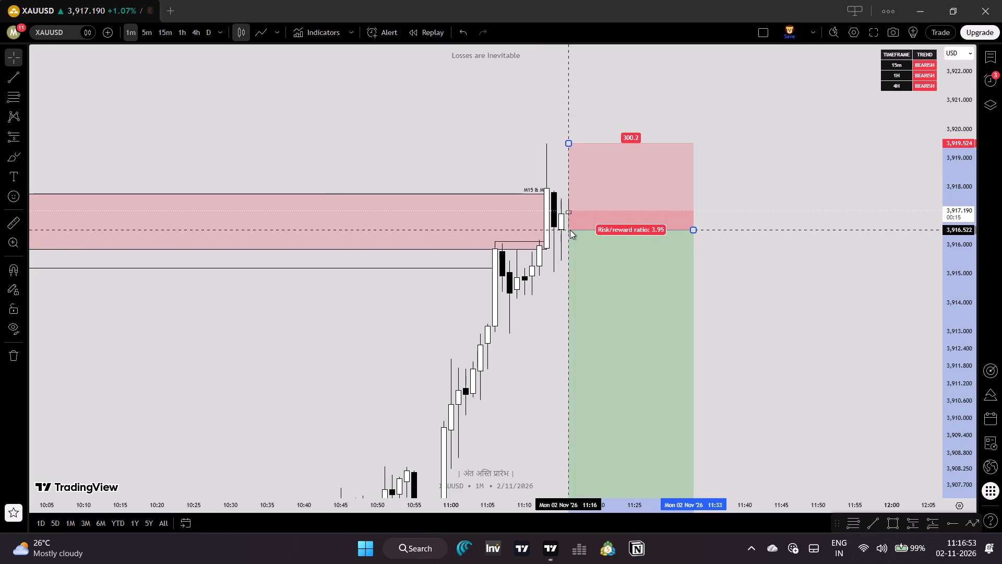
pyautogui.moveTo(570, 230); pyautogui.dragTo(567, 228)
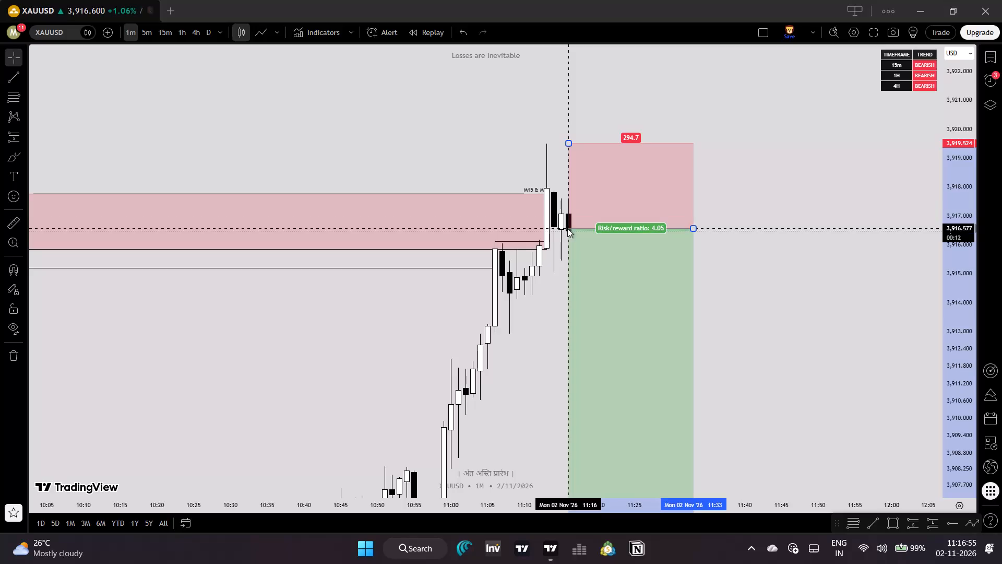
pyautogui.moveTo(567, 228); pyautogui.dragTo(566, 230)
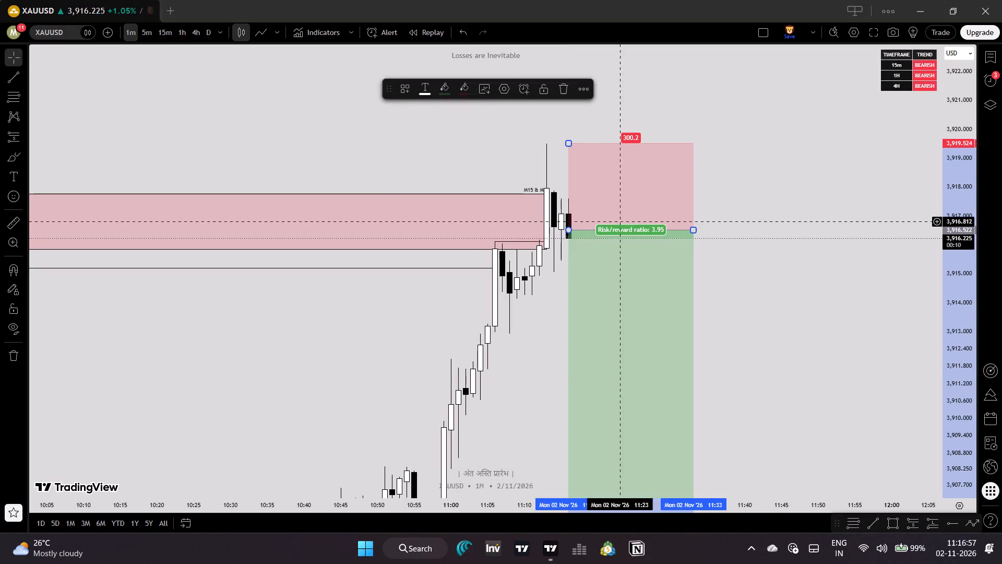
pyautogui.click(745, 222)
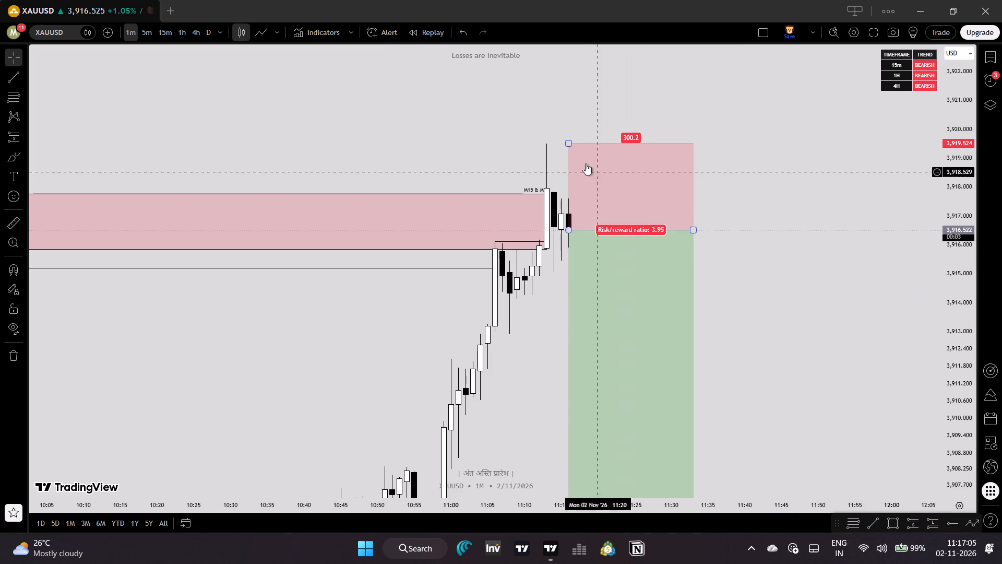
# Extend the short position's profit target down to about 3,893.06 at the morning's low near 08:27, for a risk/reward ratio of about 7.81.
pyautogui.moveTo(969, 356); pyautogui.dragTo(980, 203)
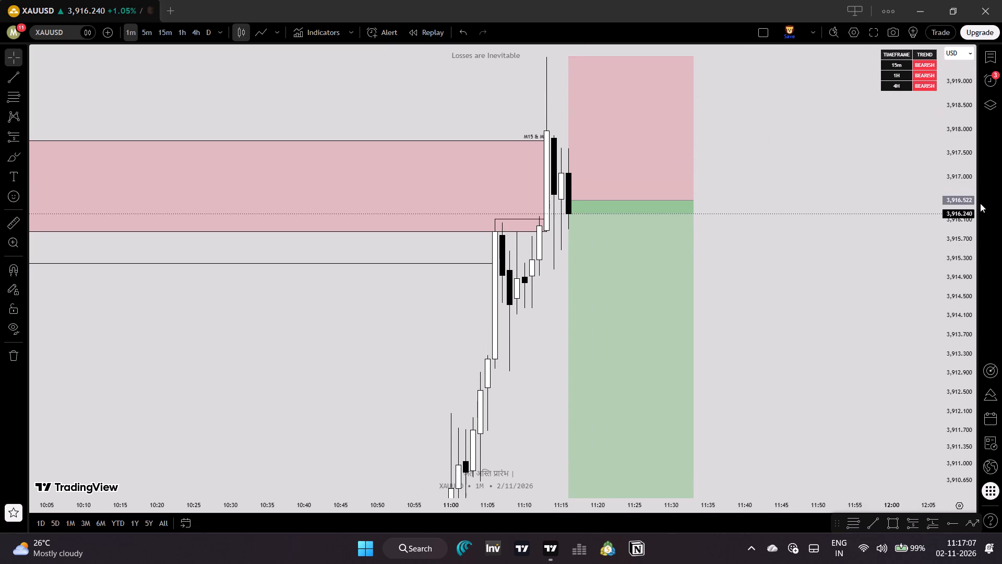
pyautogui.moveTo(900, 255); pyautogui.dragTo(902, 350)
pyautogui.moveTo(966, 267); pyautogui.dragTo(962, 331)
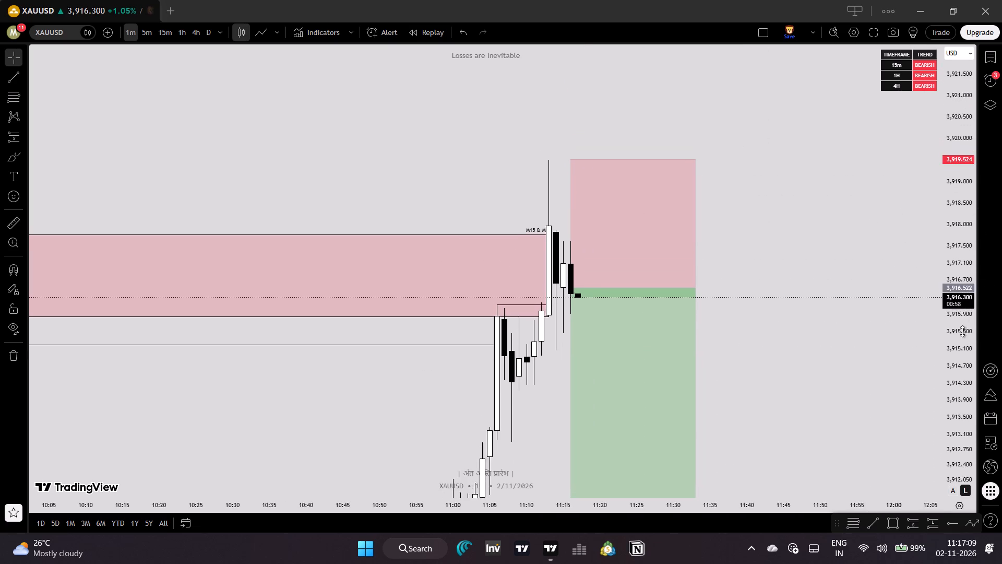
pyautogui.moveTo(962, 331); pyautogui.dragTo(962, 339)
pyautogui.click(571, 177)
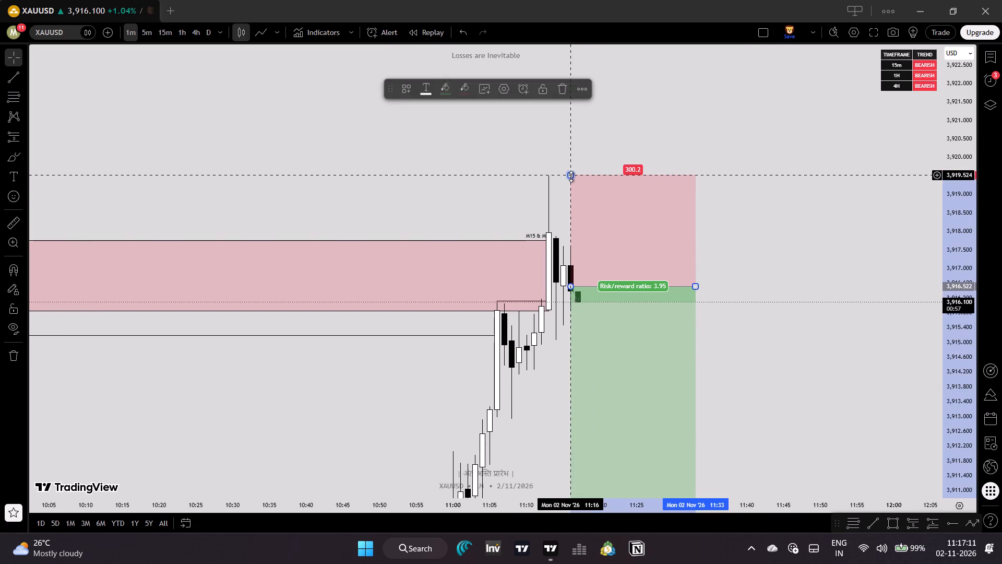
pyautogui.moveTo(778, 303); pyautogui.dragTo(764, 189)
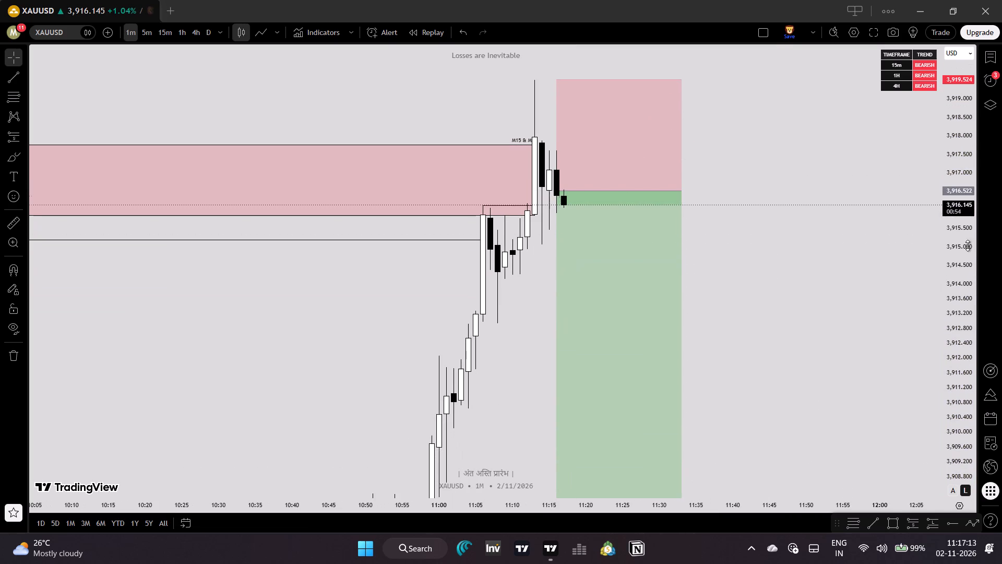
pyautogui.moveTo(958, 245); pyautogui.dragTo(953, 379)
pyautogui.moveTo(872, 390); pyautogui.dragTo(870, 302)
pyautogui.moveTo(722, 507); pyautogui.dragTo(854, 486)
pyautogui.moveTo(844, 472); pyautogui.dragTo(741, 429)
pyautogui.moveTo(963, 320); pyautogui.dragTo(958, 354)
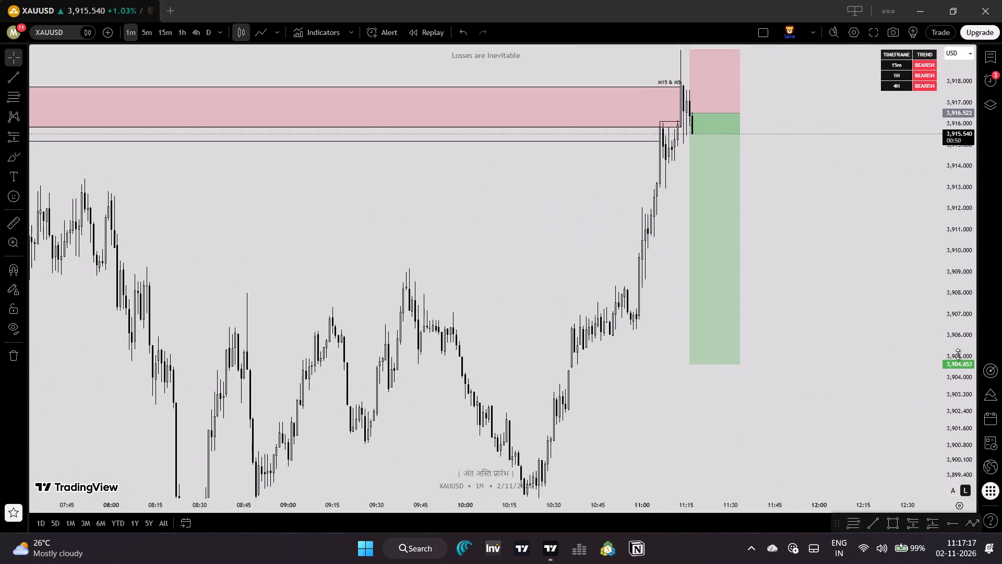
pyautogui.moveTo(958, 354); pyautogui.dragTo(950, 394)
pyautogui.moveTo(864, 399); pyautogui.dragTo(869, 383)
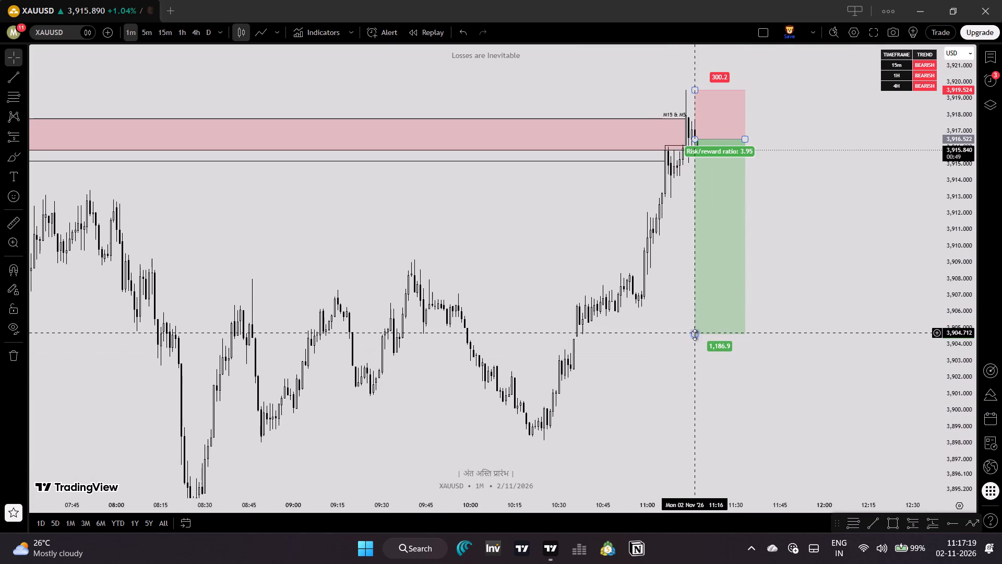
pyautogui.moveTo(698, 399); pyautogui.dragTo(715, 359)
pyautogui.moveTo(738, 381); pyautogui.dragTo(738, 355)
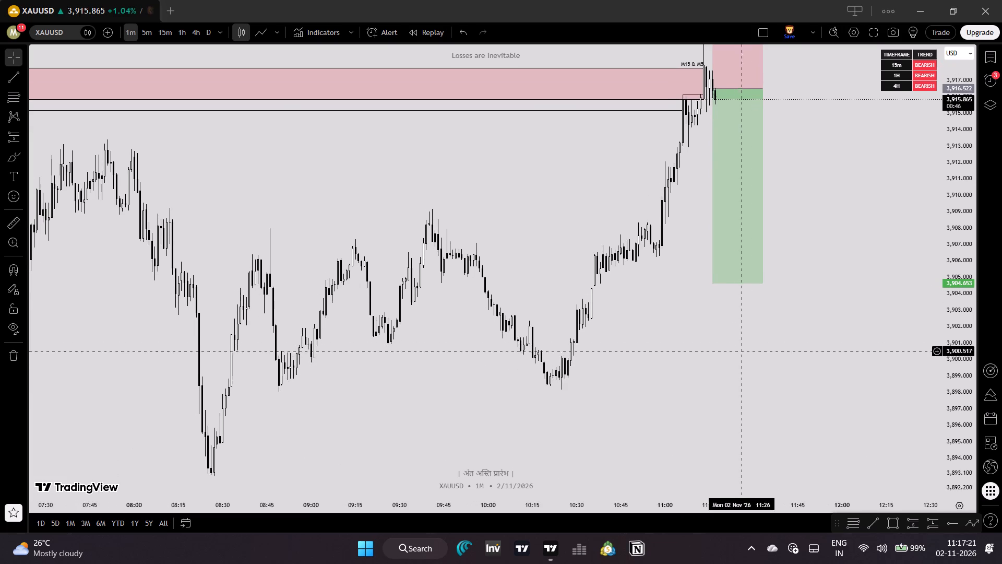
pyautogui.moveTo(958, 320); pyautogui.dragTo(954, 367)
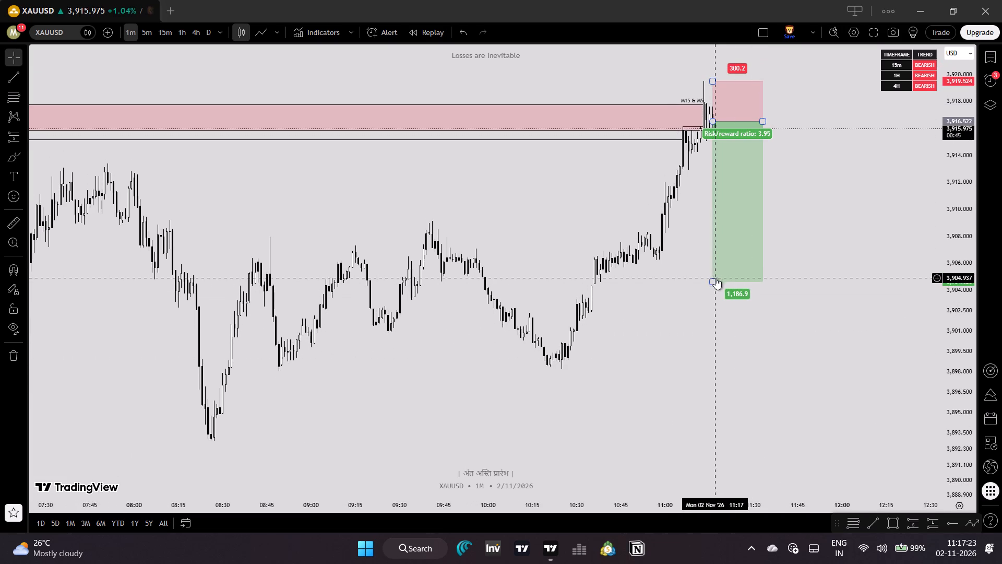
pyautogui.moveTo(715, 280); pyautogui.dragTo(687, 437)
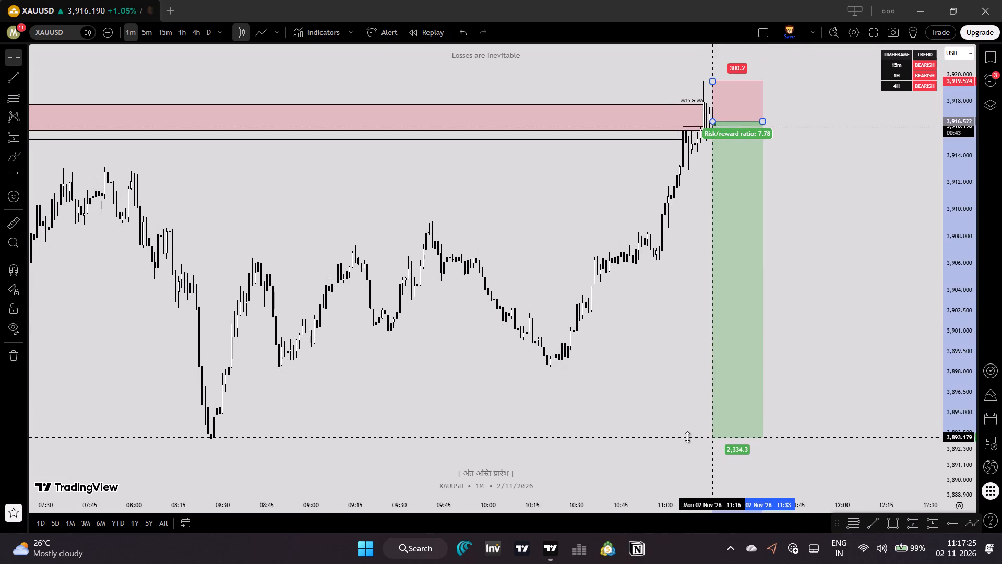
pyautogui.moveTo(687, 437); pyautogui.dragTo(687, 439)
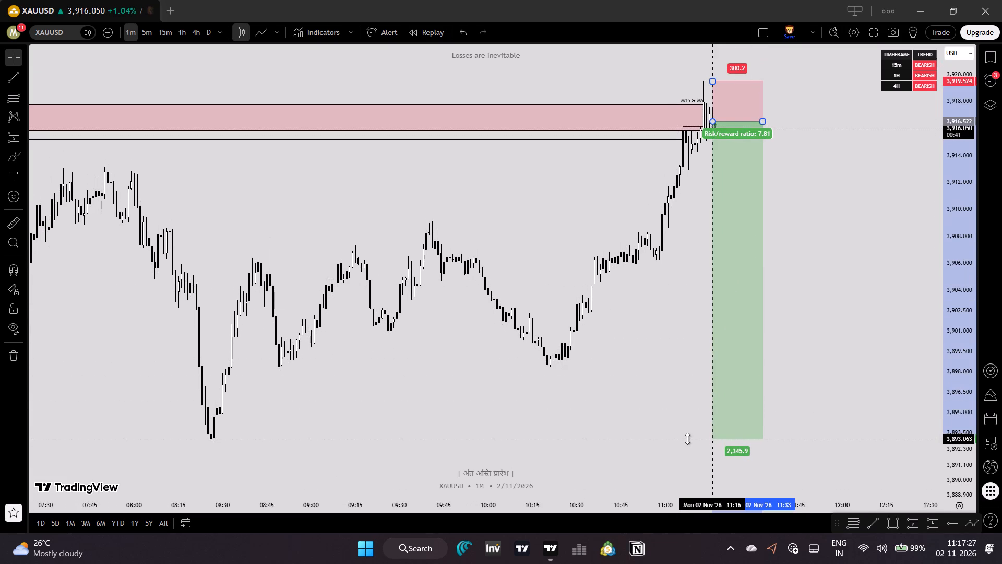
pyautogui.moveTo(687, 439); pyautogui.dragTo(691, 439)
# Widen the short position in time so that it ends at about 11:38.
pyautogui.moveTo(761, 120); pyautogui.dragTo(762, 120)
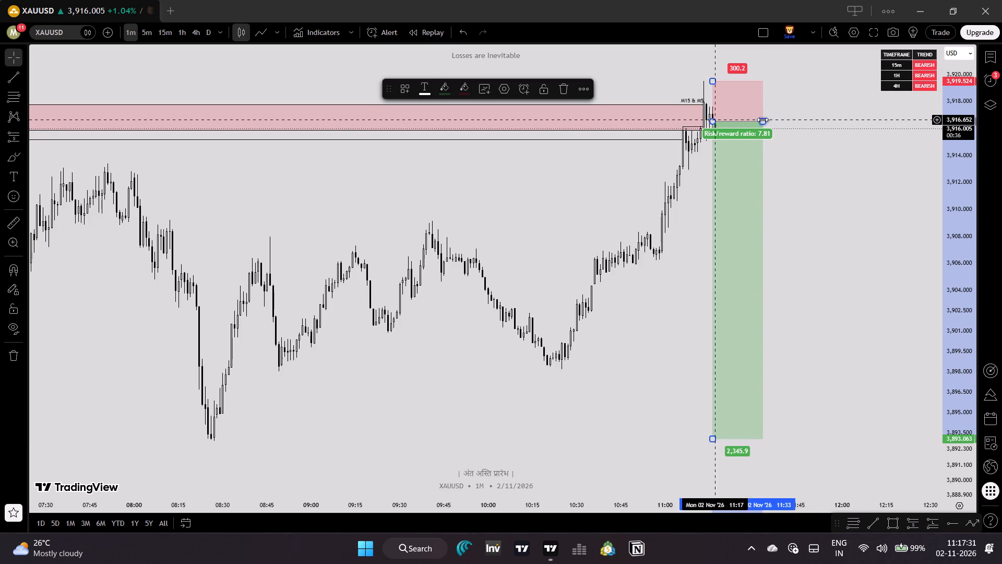
pyautogui.moveTo(762, 120); pyautogui.dragTo(777, 122)
pyautogui.click(823, 144)
pyautogui.moveTo(843, 170); pyautogui.dragTo(770, 183)
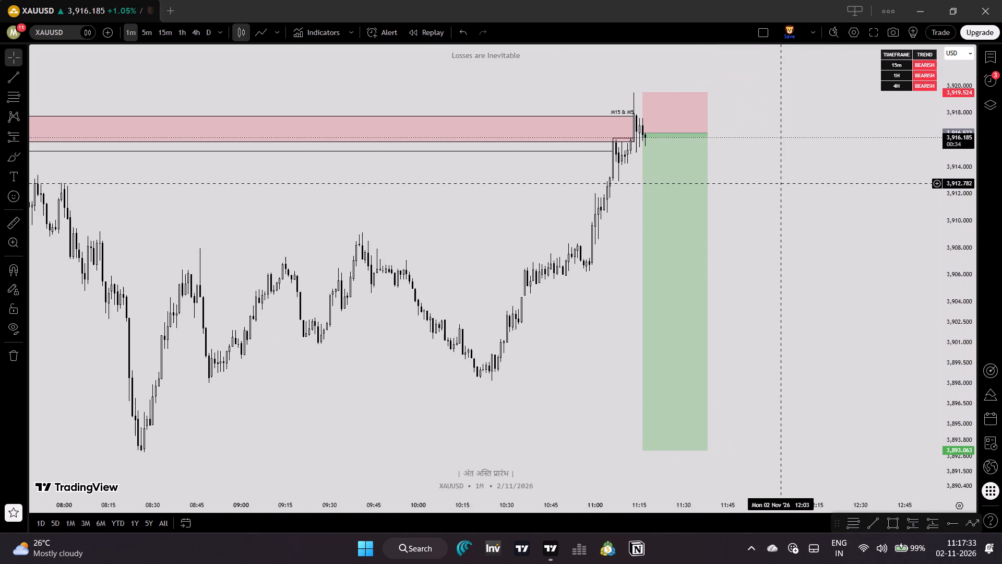
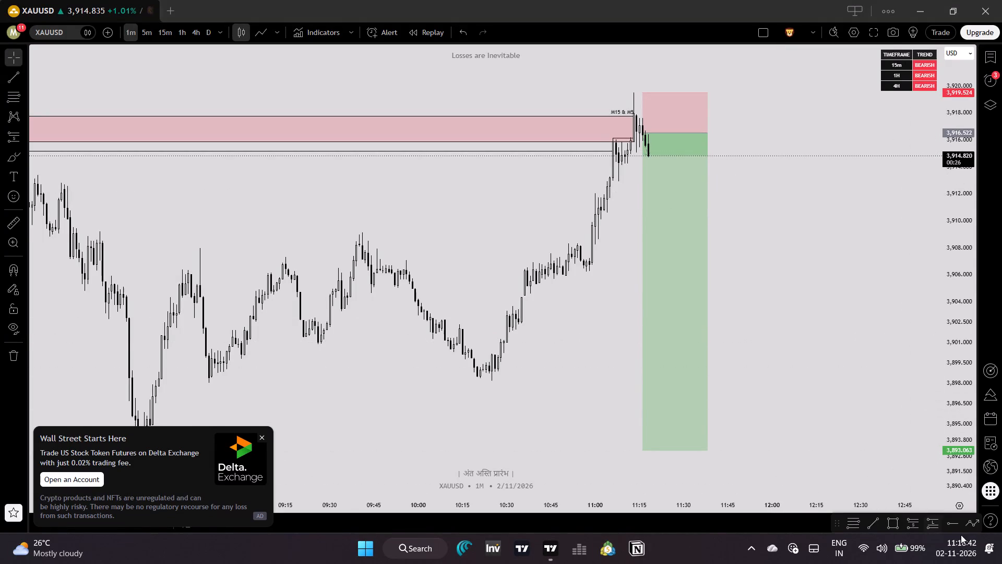
# Draw a horizontal trend line at about 3,913.13 from the 11:08 candle's low across the short position to about 11:50.
pyautogui.click(868, 520)
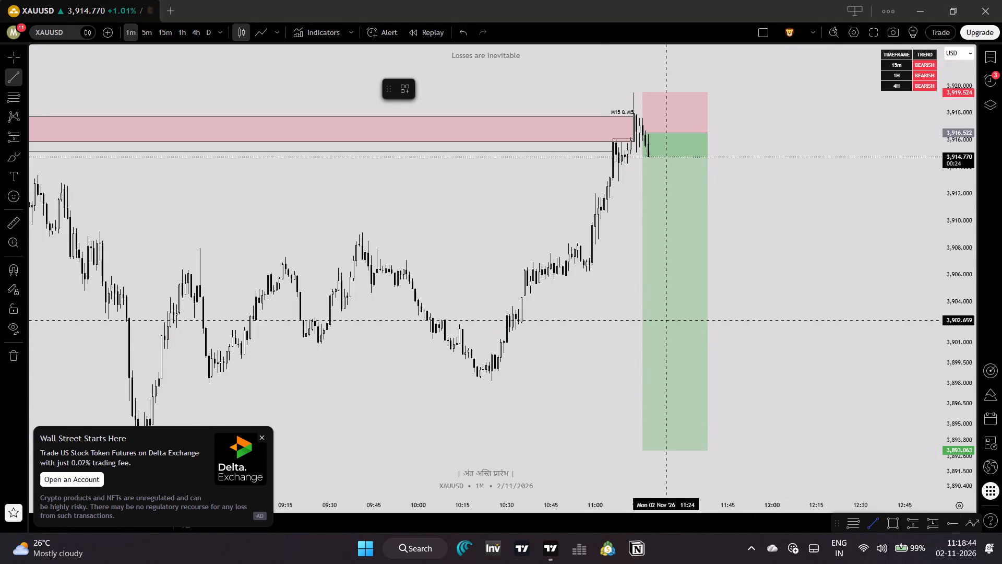
pyautogui.click(619, 179)
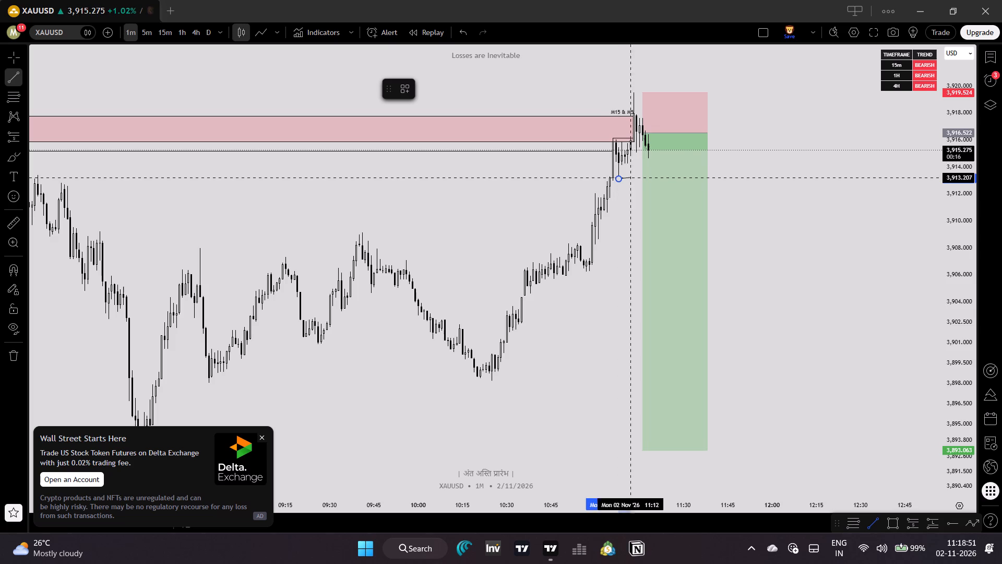
pyautogui.click(742, 179)
# Label the new line at about 3,913.13 with the text "RISK FREE".
pyautogui.click(732, 179)
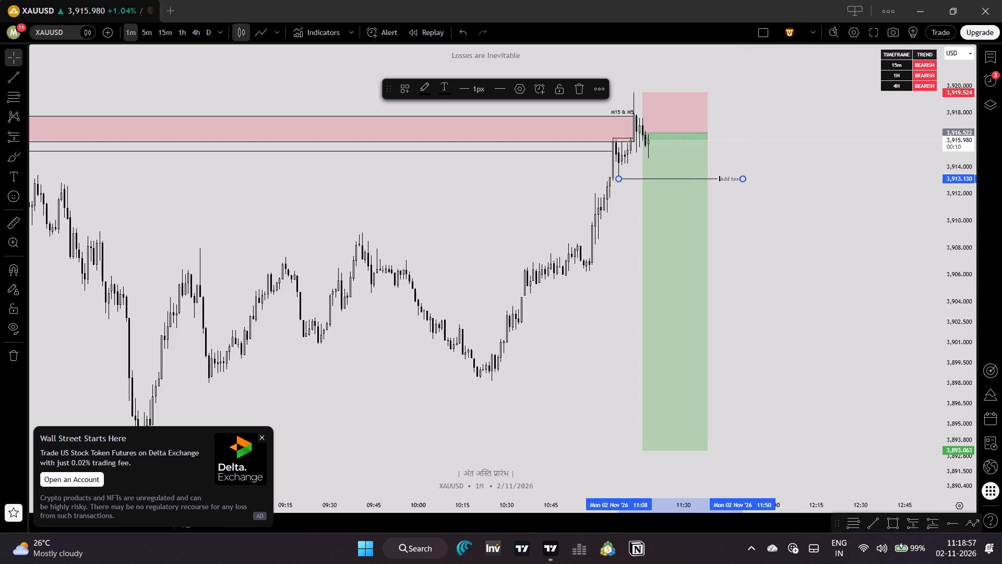
pyautogui.write('RS')
pyautogui.press('BackSpace')
pyautogui.write('ISK FREE')
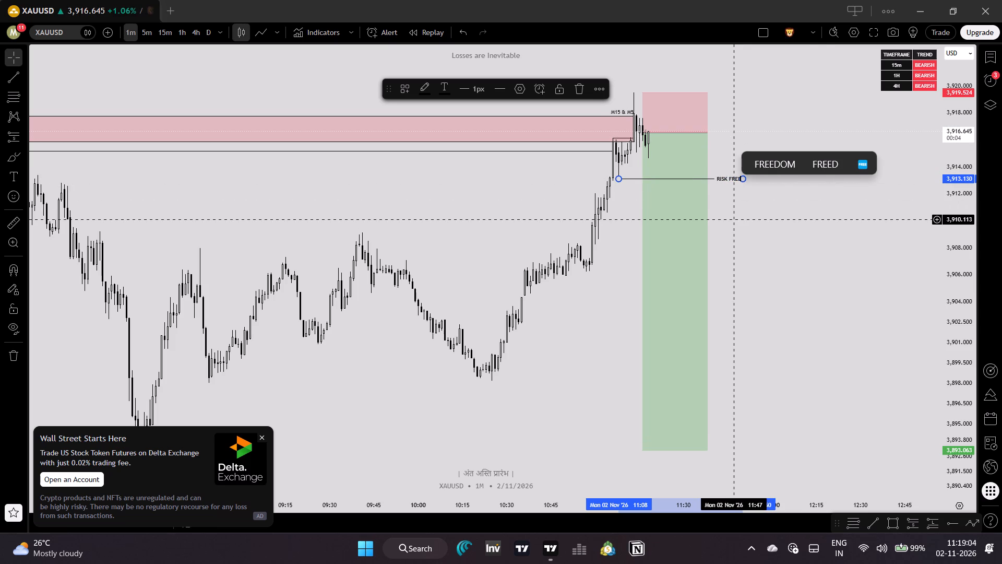
pyautogui.click(735, 219)
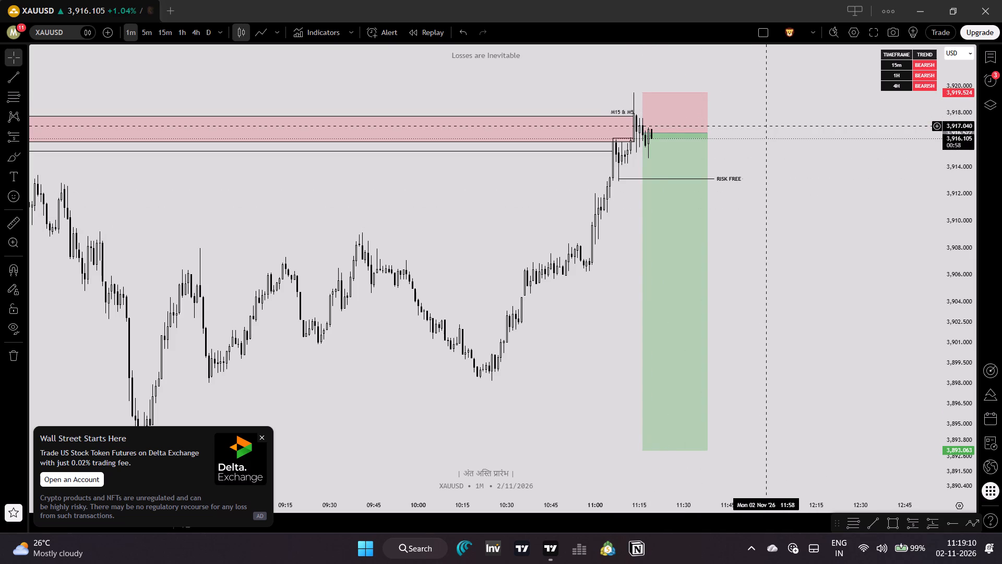
# Review the short setup and supply zone on the 5-minute chart, and return to the 1-minute chart to compare.
pyautogui.click(142, 29)
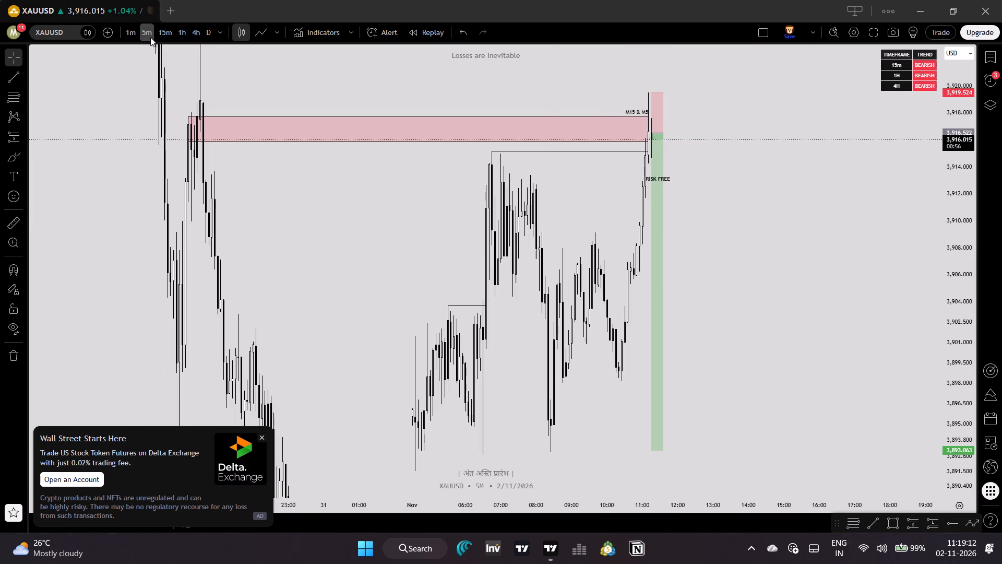
pyautogui.moveTo(960, 210); pyautogui.dragTo(967, 370)
pyautogui.moveTo(817, 331); pyautogui.dragTo(875, 304)
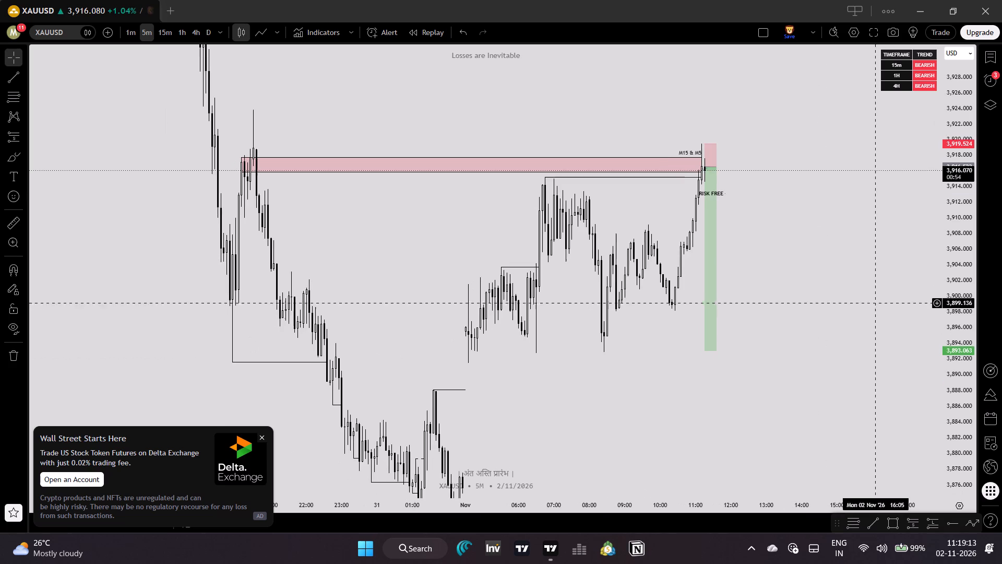
pyautogui.moveTo(964, 241); pyautogui.dragTo(964, 266)
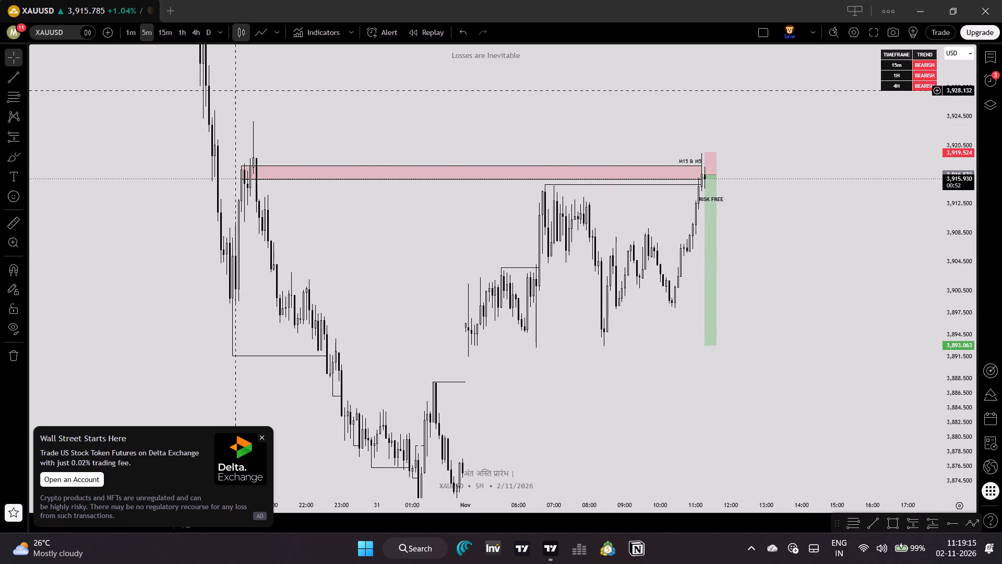
pyautogui.doubleClick(130, 36)
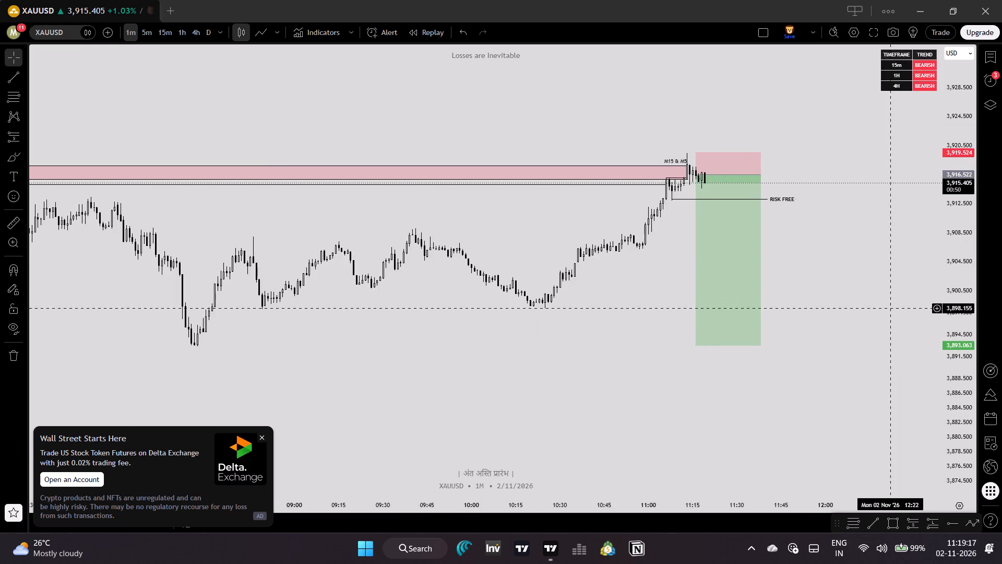
pyautogui.moveTo(886, 309); pyautogui.dragTo(775, 311)
pyautogui.moveTo(946, 390); pyautogui.dragTo(945, 337)
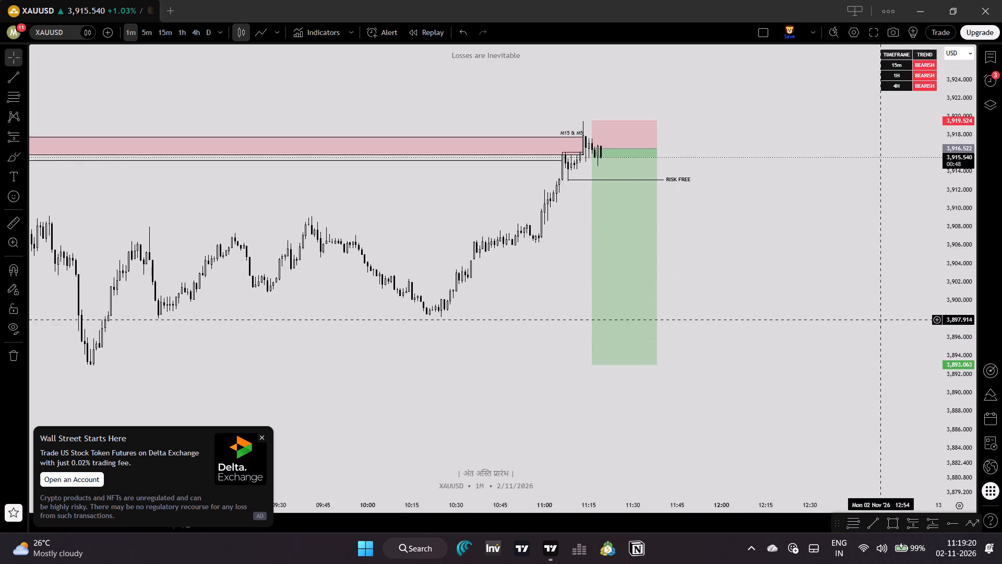
pyautogui.moveTo(832, 305); pyautogui.dragTo(852, 337)
pyautogui.moveTo(961, 352); pyautogui.dragTo(960, 327)
pyautogui.moveTo(958, 316); pyautogui.dragTo(952, 295)
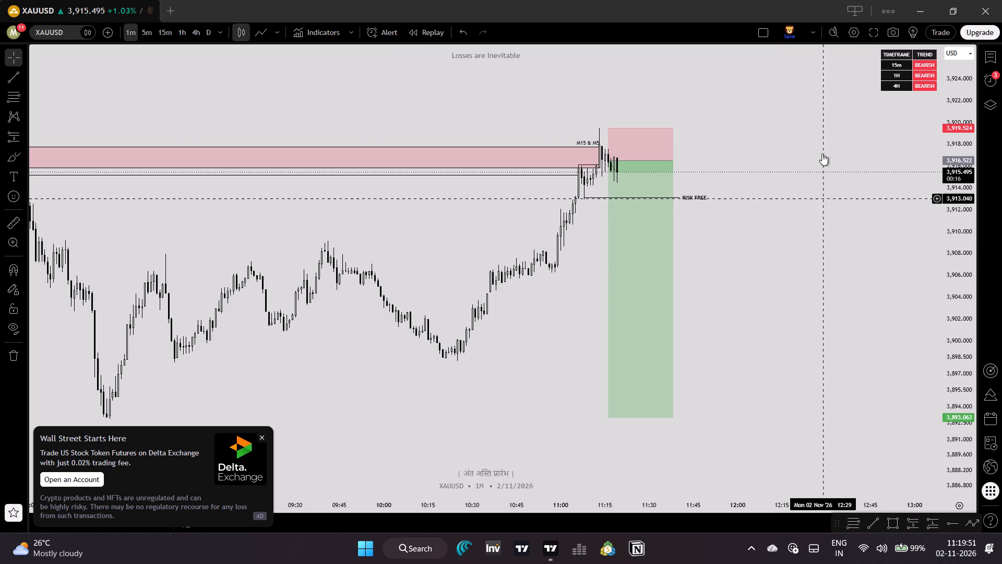
# Save the chart layout.
pyautogui.click(783, 31)
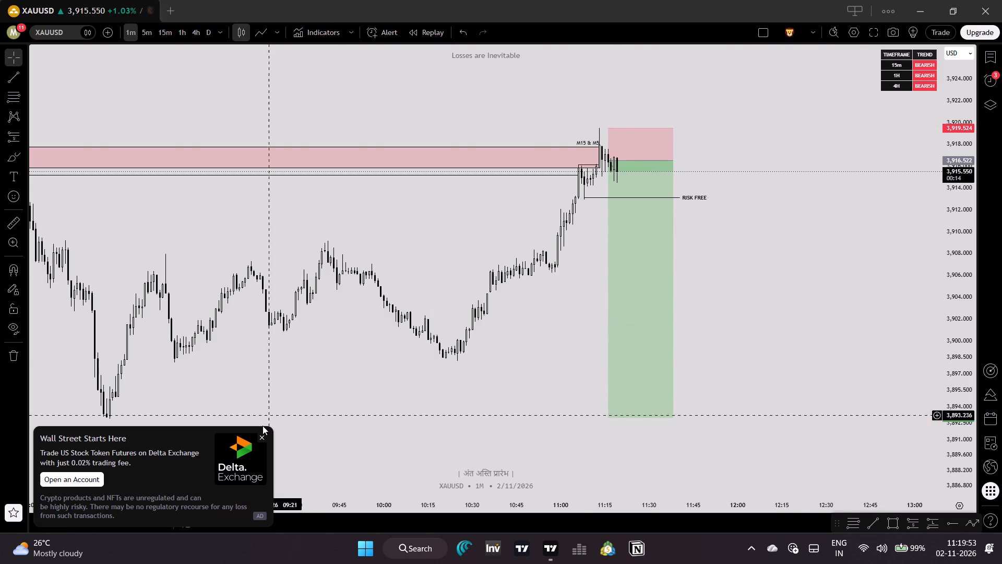
# Close the Delta Exchange advertisement and dismiss the ad-free upgrade offer.
pyautogui.click(264, 436)
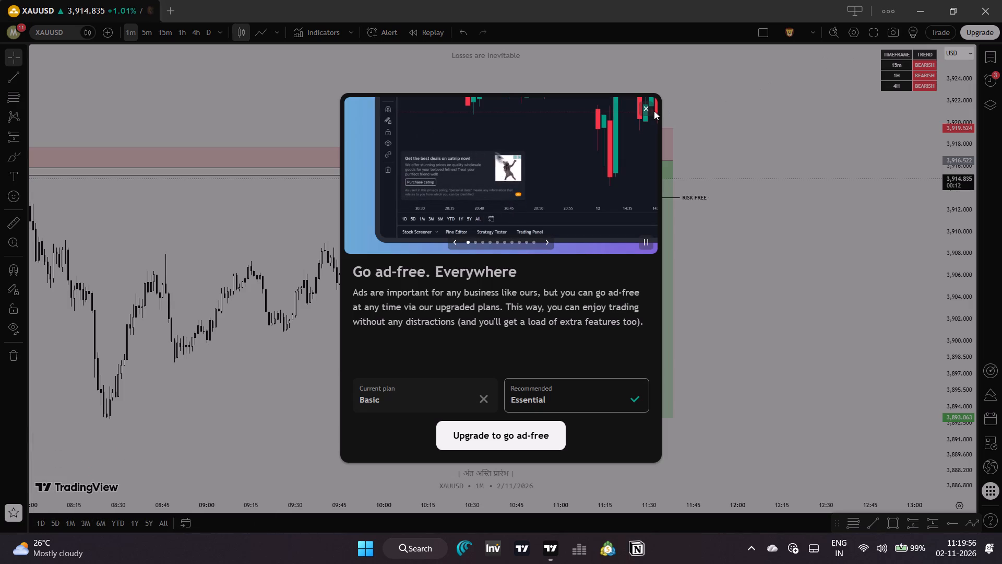
pyautogui.click(646, 108)
# Show the chart in fullscreen mode without the surrounding panels.
pyautogui.click(875, 30)
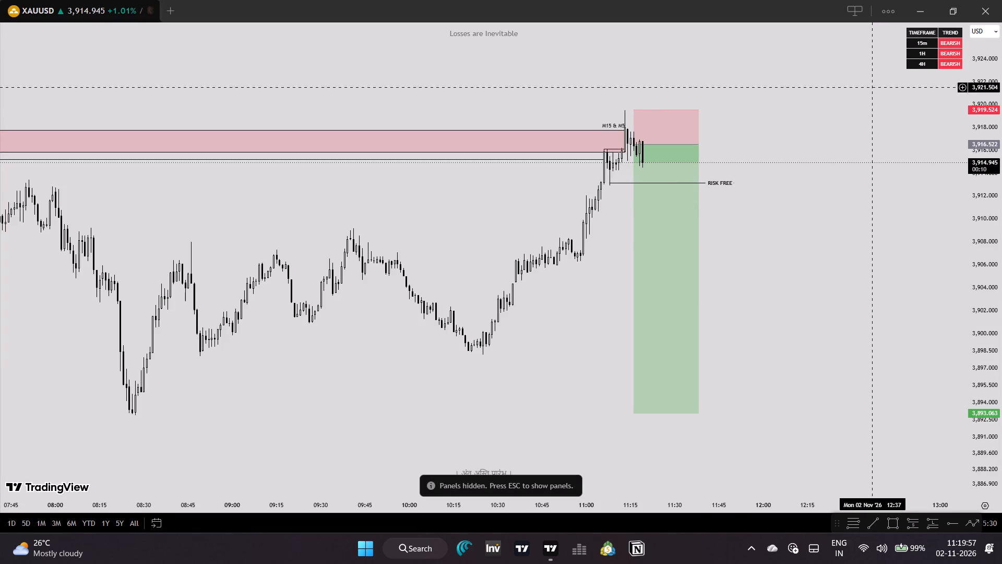
# Examine the live 1-minute candles around the short entry, the M15 & M5 supply zone and the RISK FREE line.
pyautogui.moveTo(846, 209); pyautogui.dragTo(813, 209)
pyautogui.moveTo(971, 288); pyautogui.dragTo(972, 232)
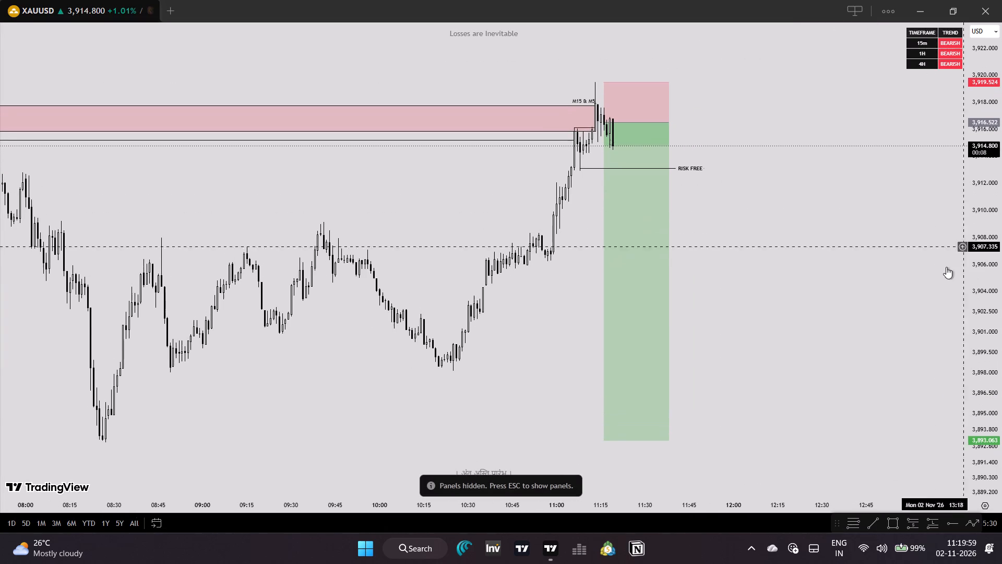
pyautogui.moveTo(764, 502); pyautogui.dragTo(712, 513)
pyautogui.moveTo(783, 429); pyautogui.dragTo(770, 431)
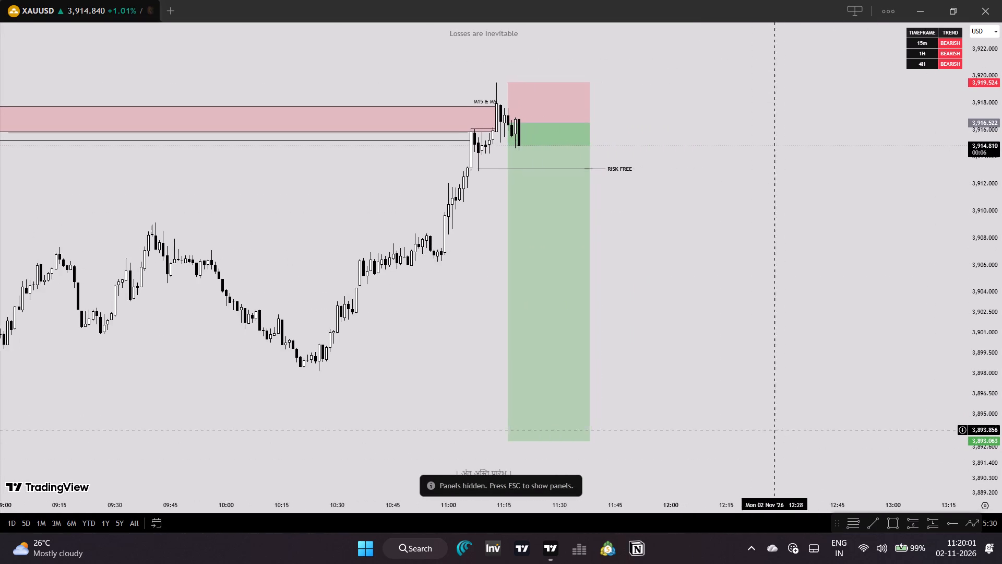
pyautogui.moveTo(770, 431); pyautogui.dragTo(750, 431)
pyautogui.moveTo(988, 418); pyautogui.dragTo(991, 413)
pyautogui.moveTo(849, 385); pyautogui.dragTo(876, 388)
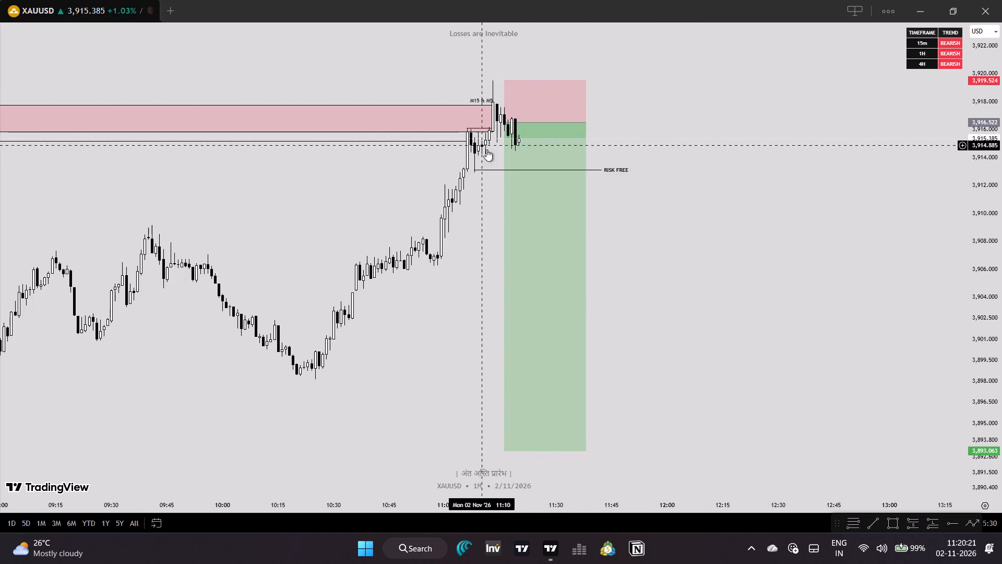
pyautogui.moveTo(695, 159); pyautogui.dragTo(700, 170)
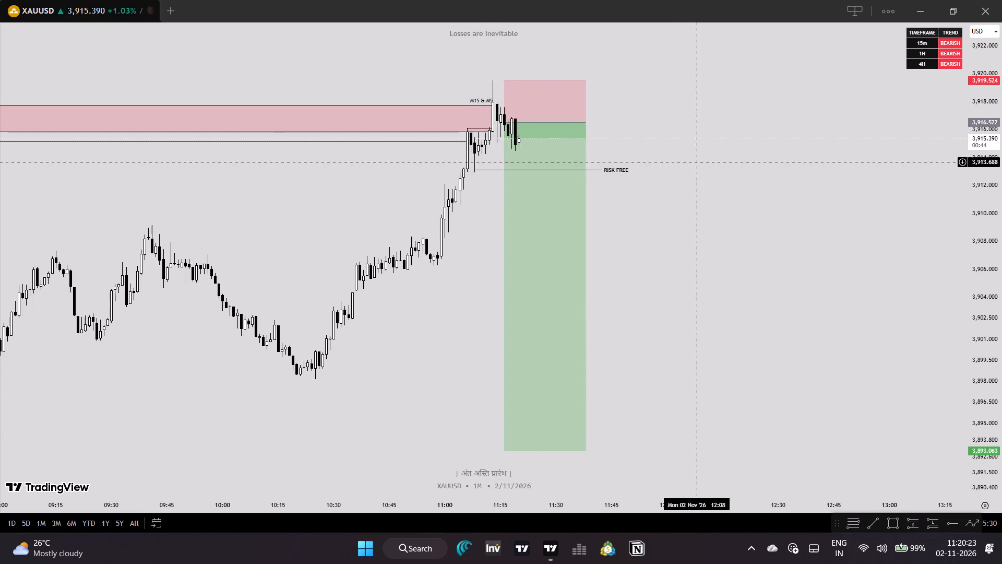
pyautogui.moveTo(700, 170); pyautogui.dragTo(730, 263)
pyautogui.moveTo(989, 430); pyautogui.dragTo(928, 176)
pyautogui.moveTo(721, 160); pyautogui.dragTo(772, 220)
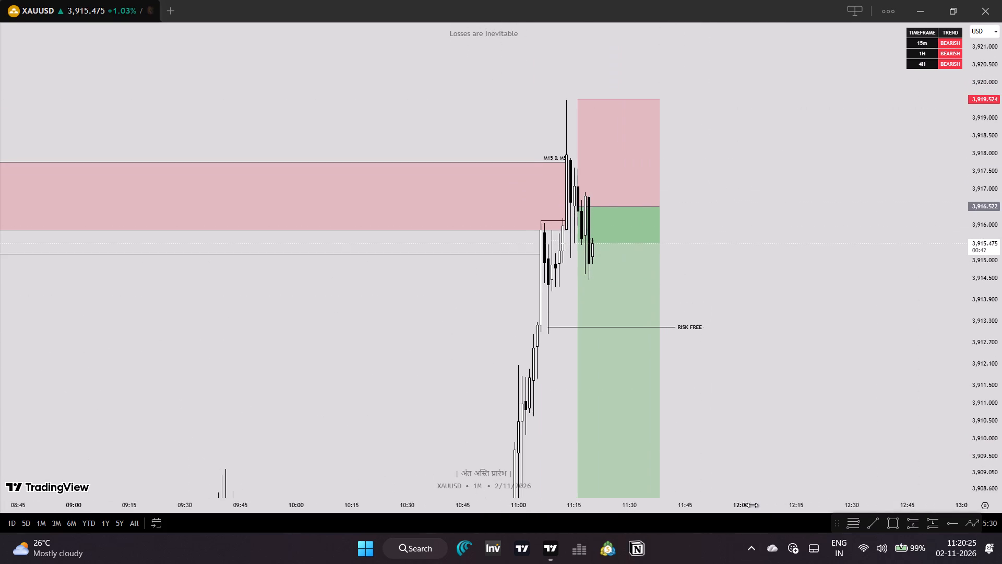
pyautogui.moveTo(750, 504); pyautogui.dragTo(544, 514)
pyautogui.moveTo(559, 416); pyautogui.dragTo(646, 422)
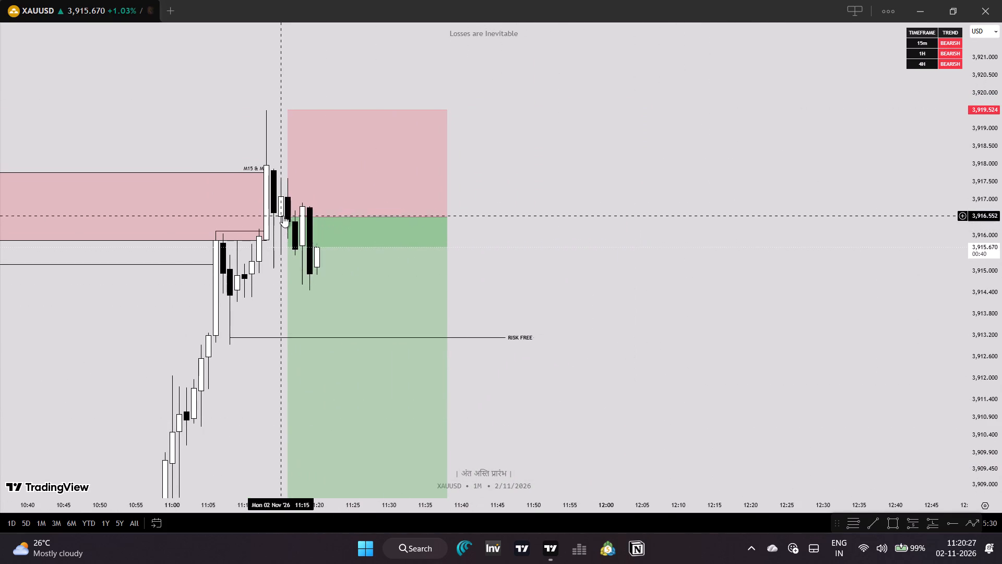
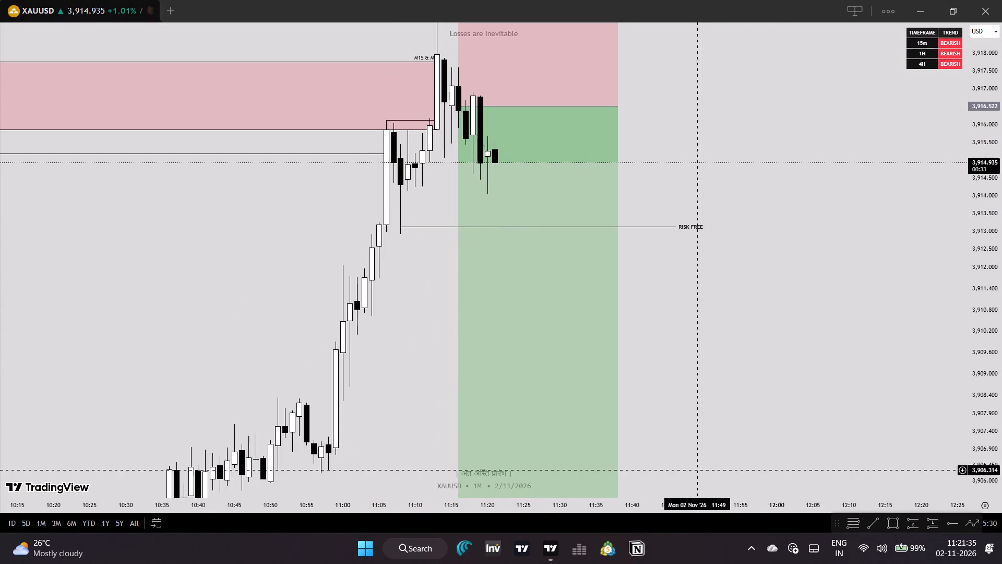
# Examine the full short position from stop to target alongside the morning's earlier 1-minute XAUUSD price action.
pyautogui.moveTo(699, 504); pyautogui.dragTo(863, 504)
pyautogui.moveTo(1001, 336); pyautogui.dragTo(992, 494)
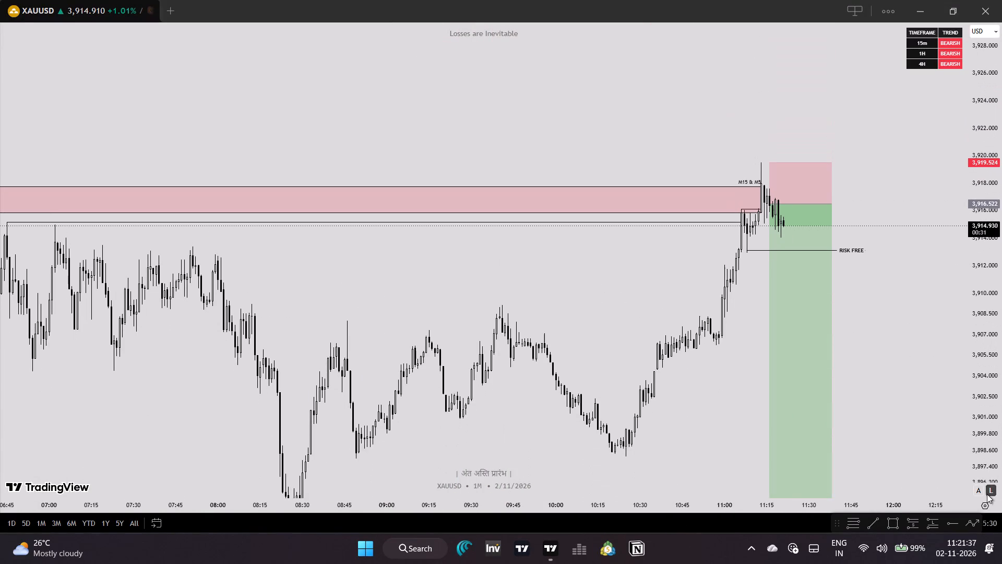
pyautogui.moveTo(852, 501); pyautogui.dragTo(811, 507)
pyautogui.moveTo(869, 425); pyautogui.dragTo(861, 370)
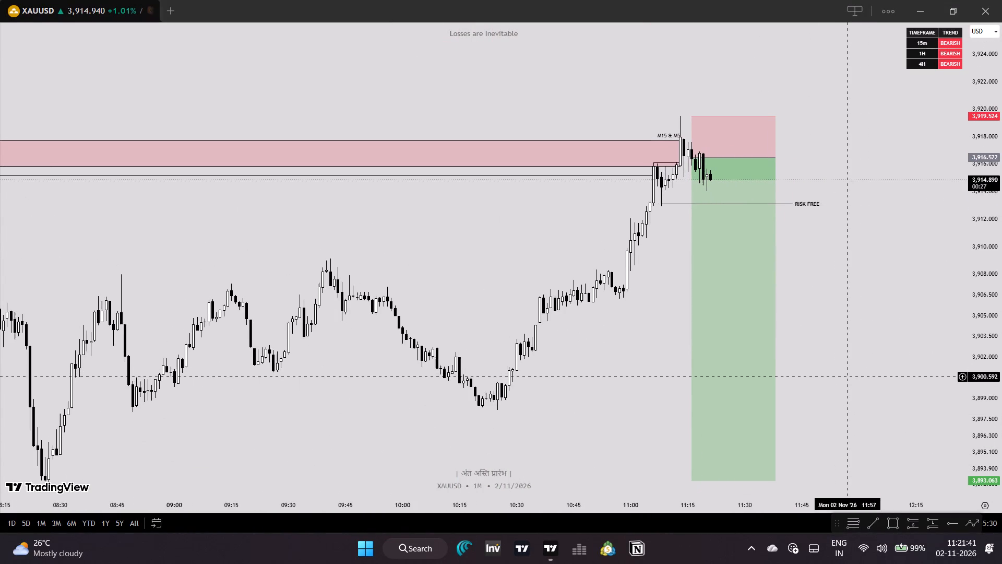
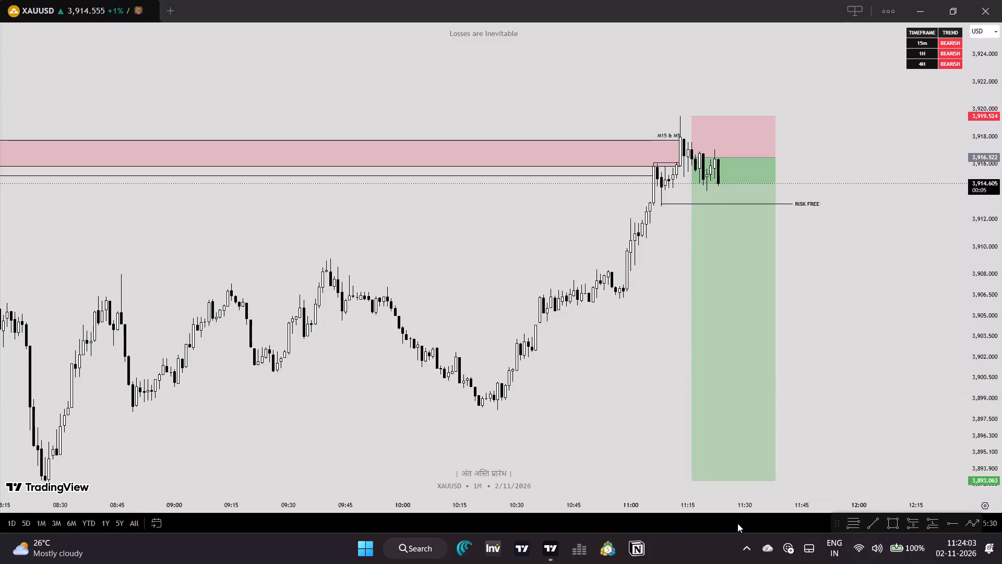
# Examine the short position against a wider span of 1-minute XAUUSD price action, including the earlier swing highs and the lows near the target.
pyautogui.moveTo(754, 509); pyautogui.dragTo(773, 509)
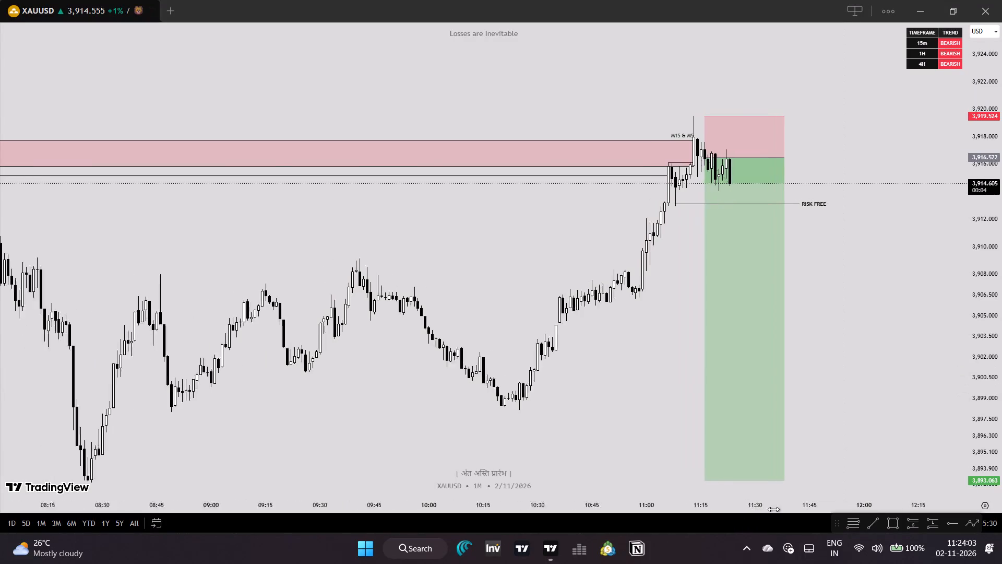
pyautogui.moveTo(773, 509); pyautogui.dragTo(854, 509)
pyautogui.moveTo(854, 509); pyautogui.dragTo(822, 509)
pyautogui.click(820, 509)
pyautogui.moveTo(691, 444); pyautogui.dragTo(693, 373)
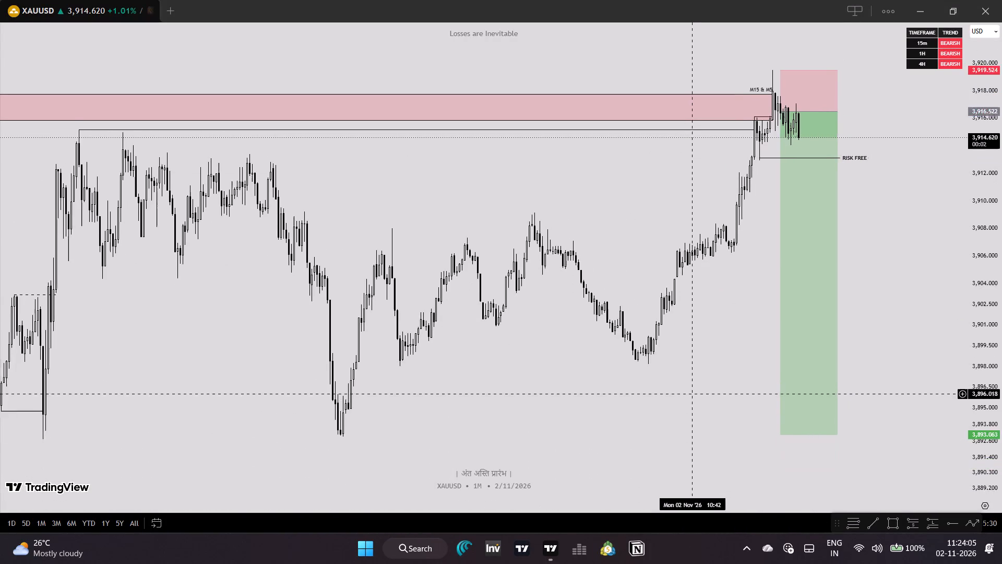
pyautogui.moveTo(693, 373); pyautogui.dragTo(695, 358)
pyautogui.moveTo(985, 333); pyautogui.dragTo(995, 357)
pyautogui.moveTo(932, 334); pyautogui.dragTo(951, 351)
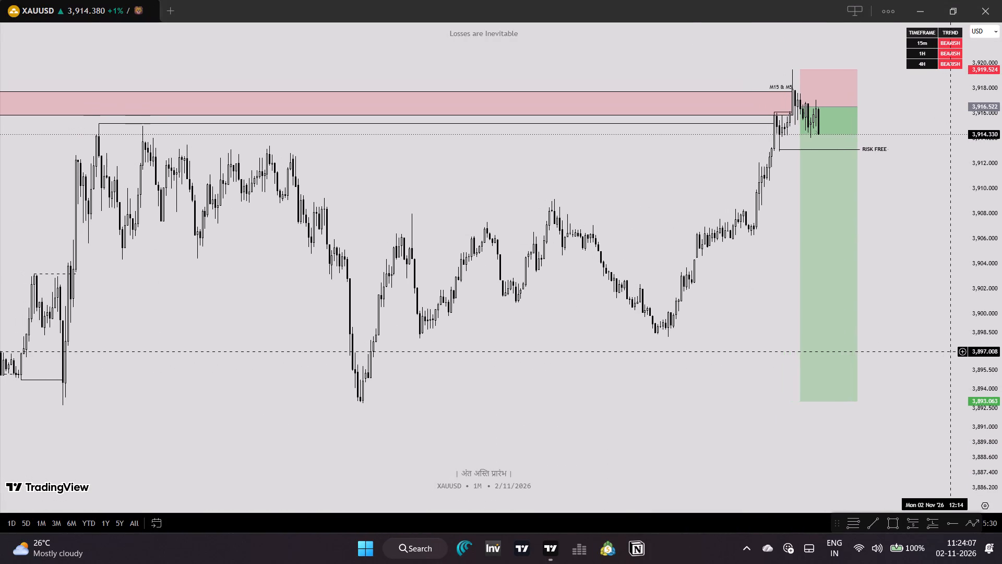
pyautogui.moveTo(951, 351); pyautogui.dragTo(951, 356)
pyautogui.moveTo(902, 370); pyautogui.dragTo(886, 379)
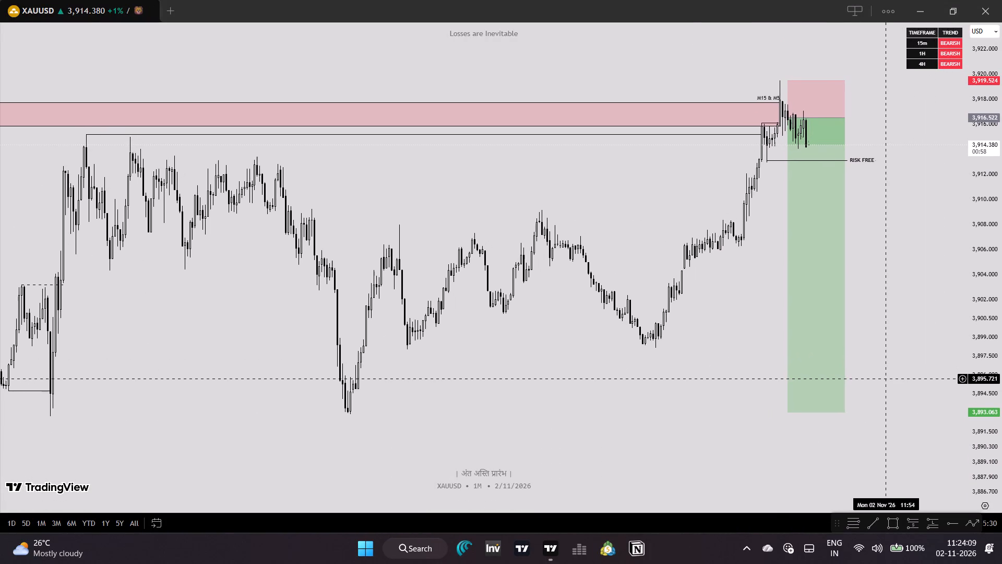
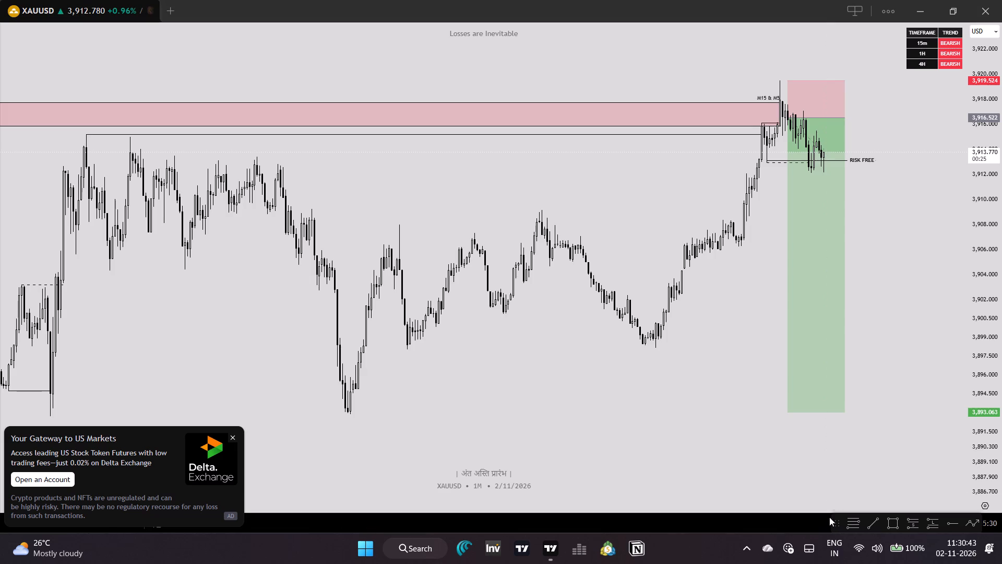
# Raise the short position's profit target to about 3,906.2, keeping its entry and stop levels.
pyautogui.moveTo(834, 502); pyautogui.dragTo(588, 490)
pyautogui.moveTo(756, 437); pyautogui.dragTo(903, 433)
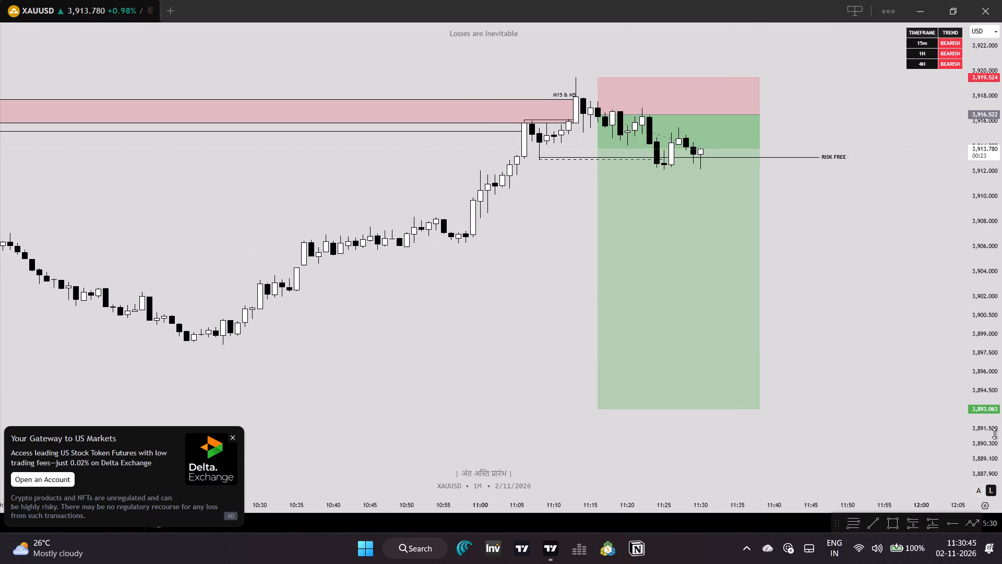
pyautogui.moveTo(995, 409); pyautogui.dragTo(977, 357)
pyautogui.moveTo(932, 330); pyautogui.dragTo(810, 360)
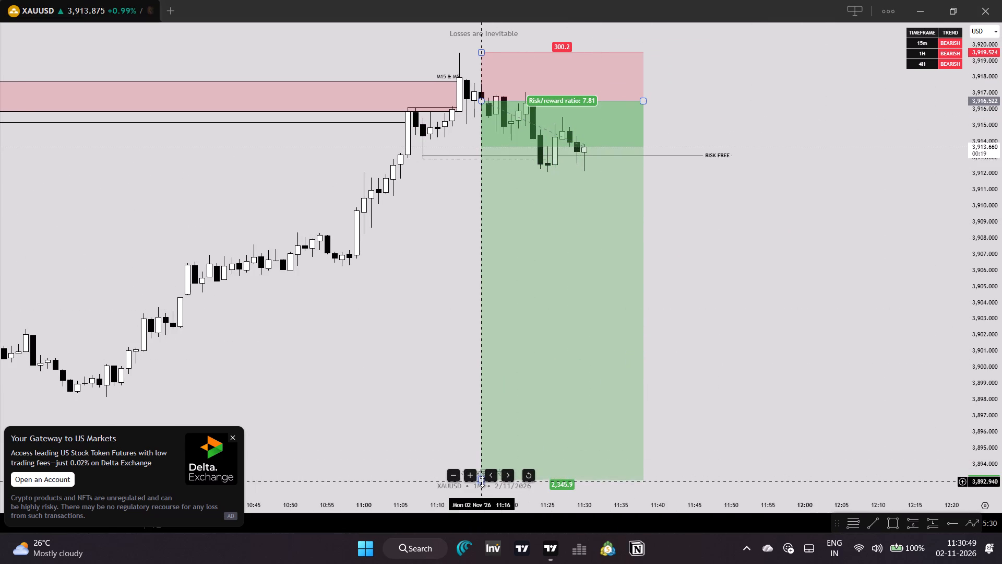
pyautogui.moveTo(482, 481); pyautogui.dragTo(502, 319)
pyautogui.moveTo(503, 315); pyautogui.dragTo(507, 281)
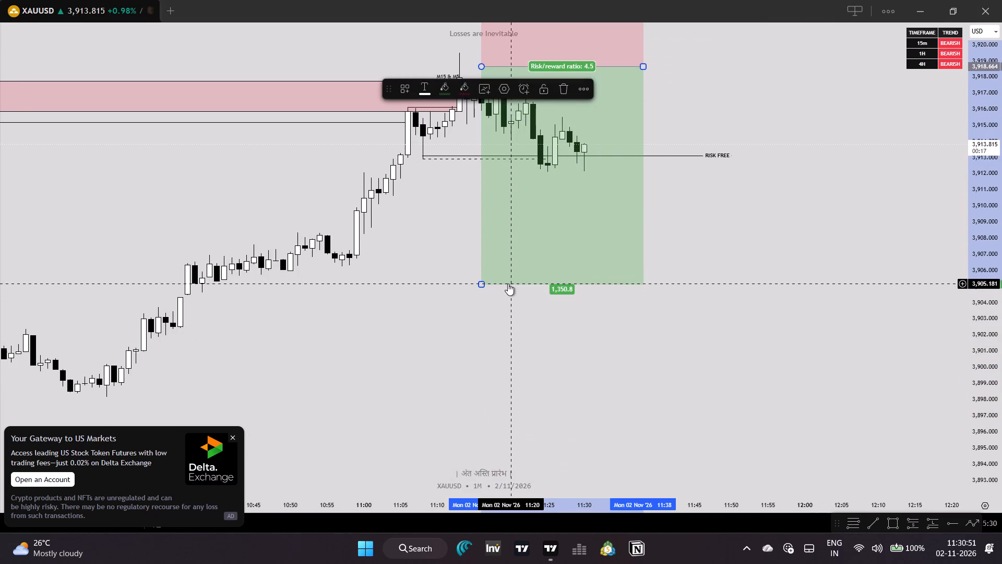
pyautogui.hotkey('ctrl', 'z')
pyautogui.click(479, 318)
pyautogui.moveTo(479, 319); pyautogui.dragTo(488, 266)
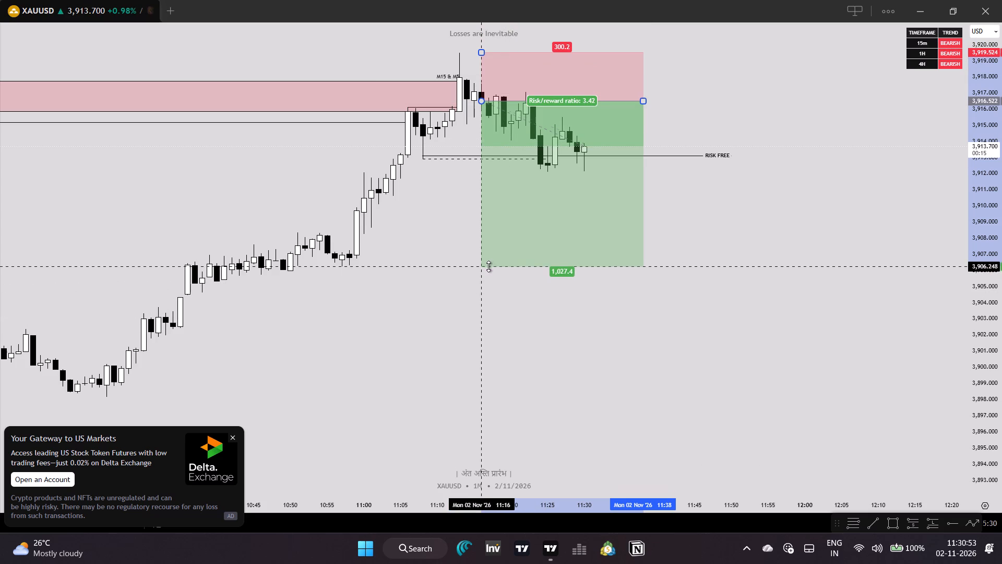
pyautogui.moveTo(488, 266); pyautogui.dragTo(498, 267)
pyautogui.click(498, 267)
pyautogui.doubleClick(498, 267)
pyautogui.click(645, 312)
# Examine how live 1-minute price moves within the short position relative to the entry, the risk-free line and the earlier swings.
pyautogui.moveTo(645, 316); pyautogui.dragTo(644, 373)
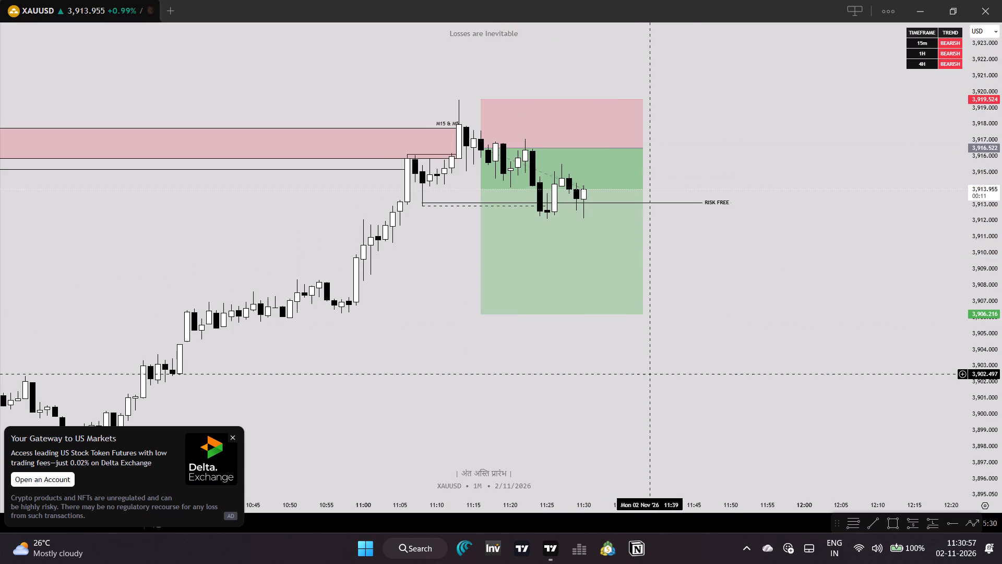
pyautogui.moveTo(654, 505); pyautogui.dragTo(827, 516)
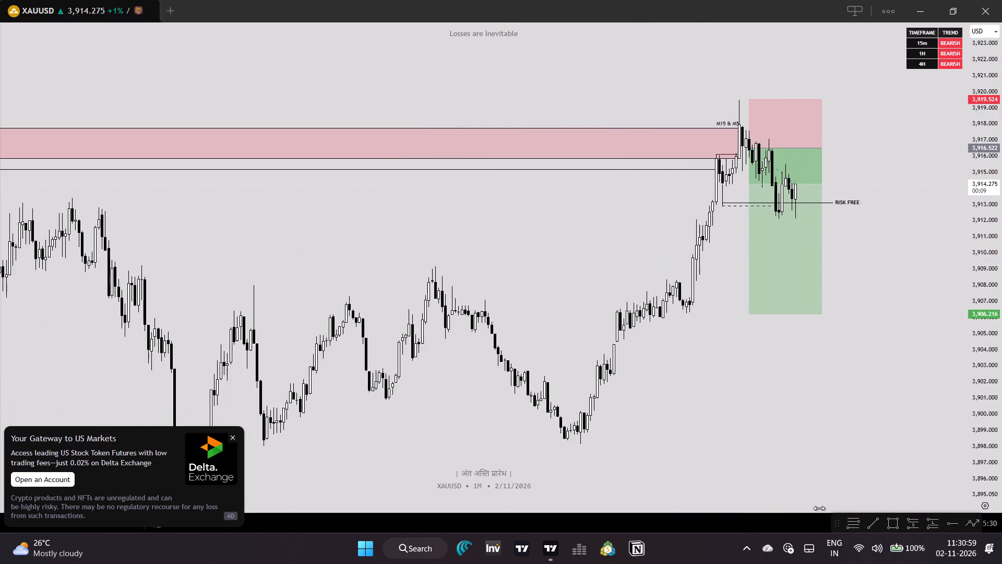
pyautogui.moveTo(839, 401); pyautogui.dragTo(711, 422)
pyautogui.moveTo(977, 409); pyautogui.dragTo(955, 311)
pyautogui.moveTo(857, 304); pyautogui.dragTo(879, 367)
pyautogui.moveTo(756, 506); pyautogui.dragTo(665, 508)
pyautogui.moveTo(700, 417); pyautogui.dragTo(755, 415)
pyautogui.moveTo(721, 402); pyautogui.dragTo(754, 401)
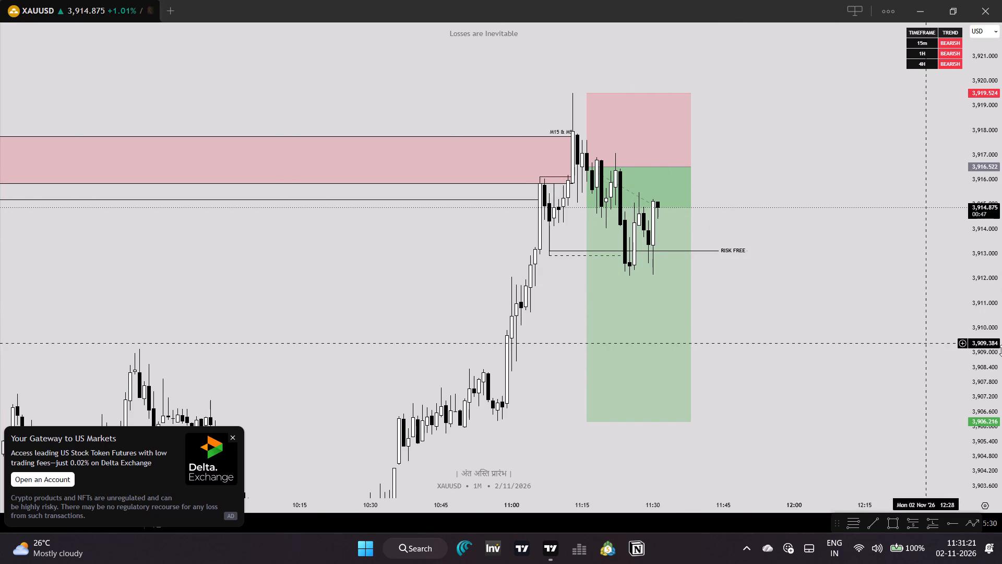
pyautogui.moveTo(786, 359); pyautogui.dragTo(854, 367)
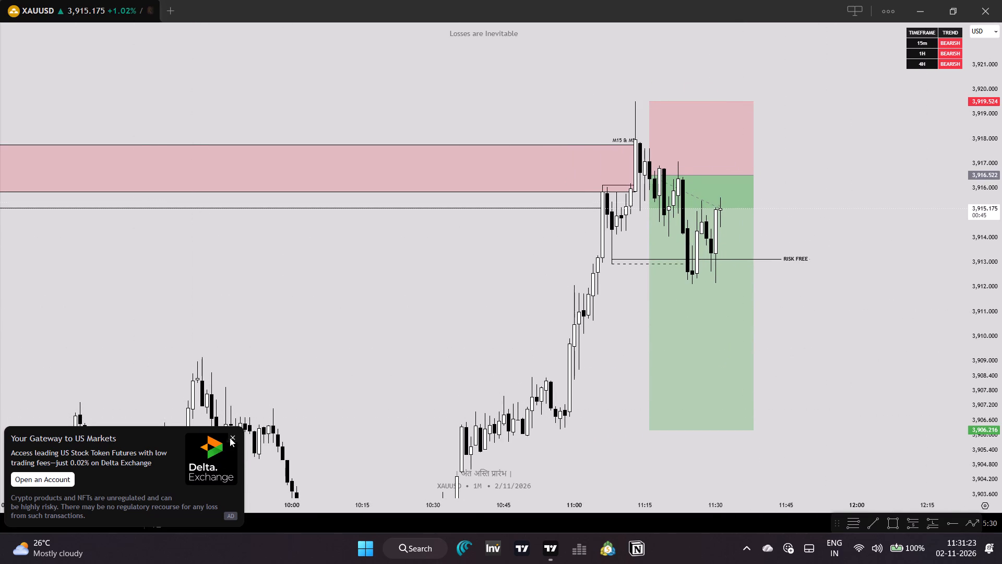
# Dismiss the Delta Exchange advertisement covering the chart.
pyautogui.click(231, 436)
# Measure the price distance from the short position's entry level up to near its stop level.
pyautogui.click(659, 508)
pyautogui.moveTo(626, 508); pyautogui.dragTo(449, 479)
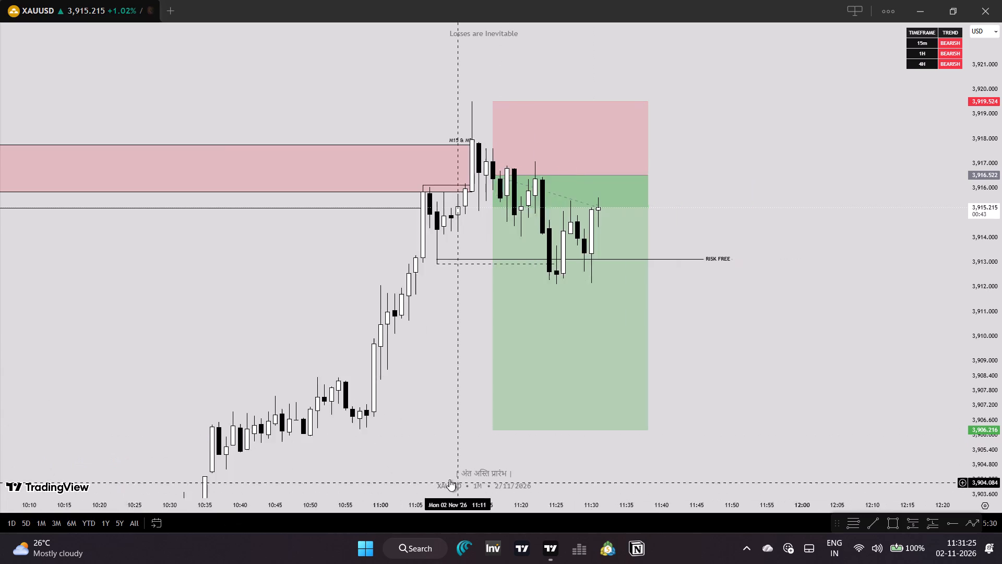
pyautogui.moveTo(449, 479); pyautogui.dragTo(446, 479)
pyautogui.click(831, 287)
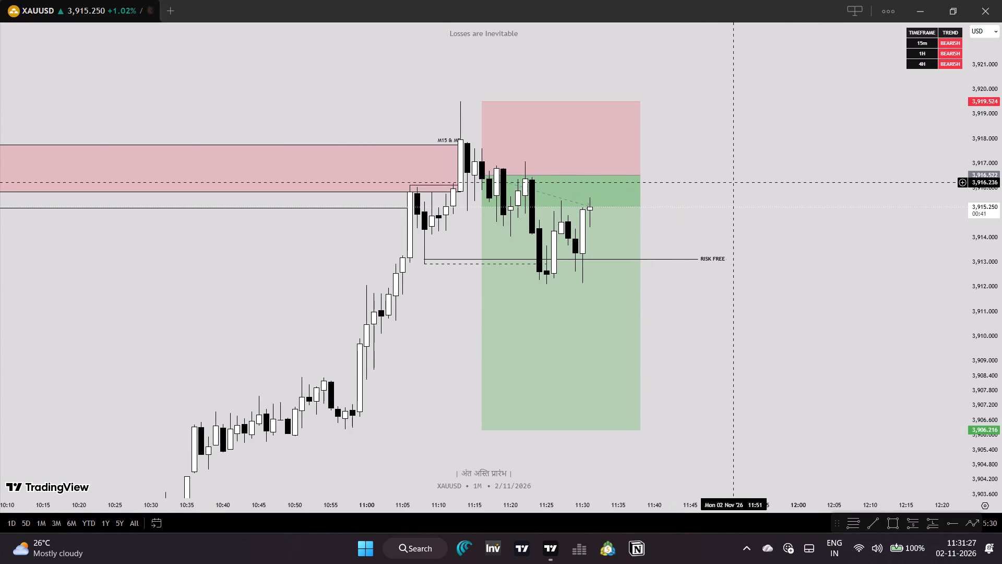
pyautogui.keyDown('shift'); pyautogui.click(738, 175); pyautogui.keyUp('shift')
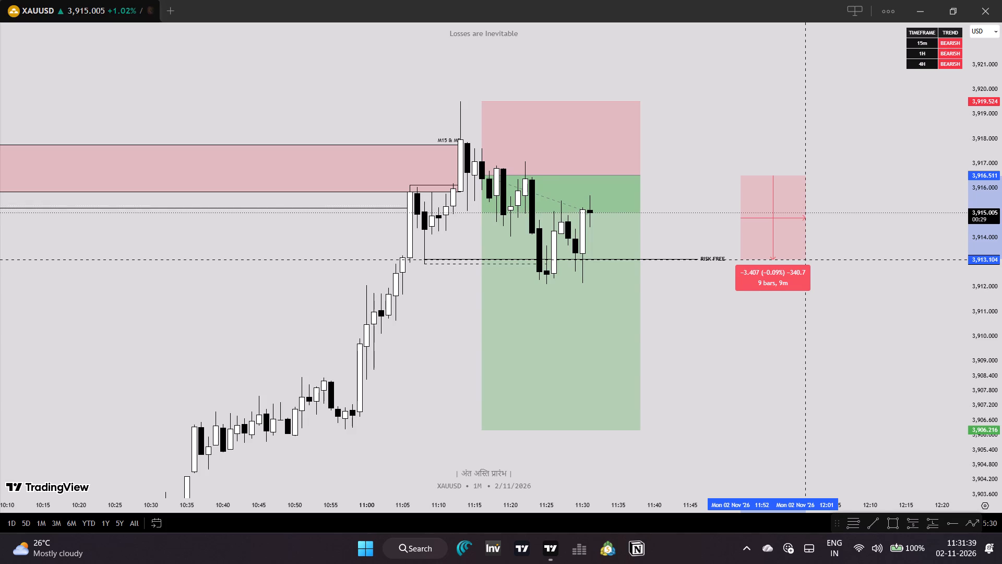
pyautogui.click(696, 106)
pyautogui.click(788, 106)
# Extend the short position forward in time to about 11:41.
pyautogui.moveTo(693, 144); pyautogui.dragTo(794, 169)
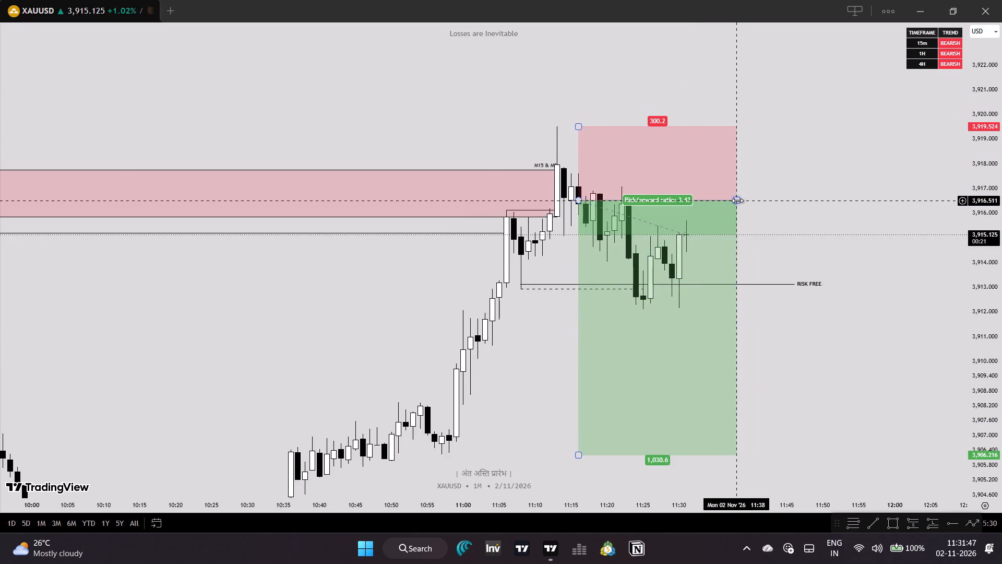
pyautogui.moveTo(737, 201); pyautogui.dragTo(754, 201)
pyautogui.moveTo(754, 201); pyautogui.dragTo(760, 203)
pyautogui.click(760, 203)
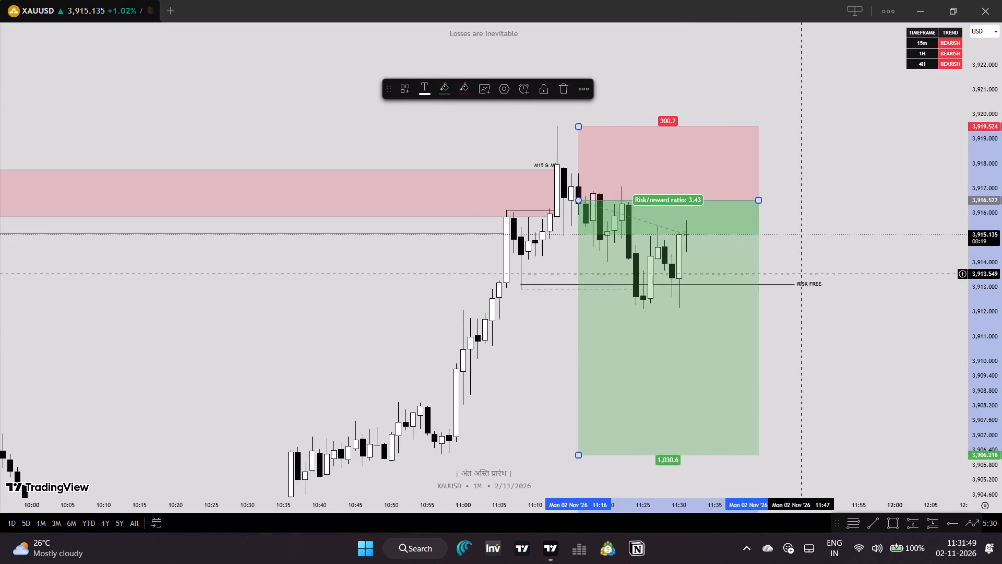
# Change the RISK FREE trendline's text to "RISK FREE (DONE)".
pyautogui.doubleClick(810, 281)
pyautogui.click(523, 258)
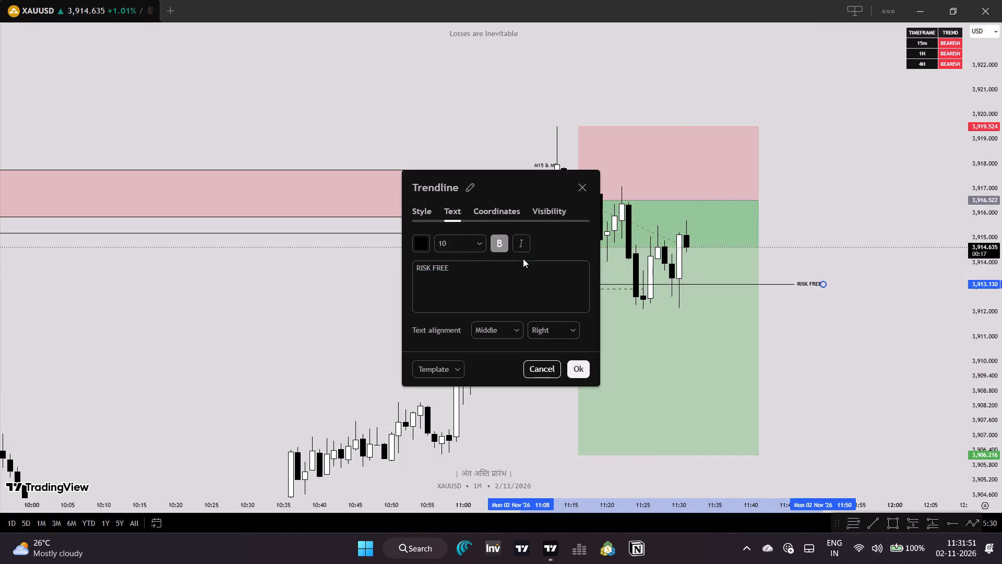
pyautogui.click(513, 266)
pyautogui.press('space')
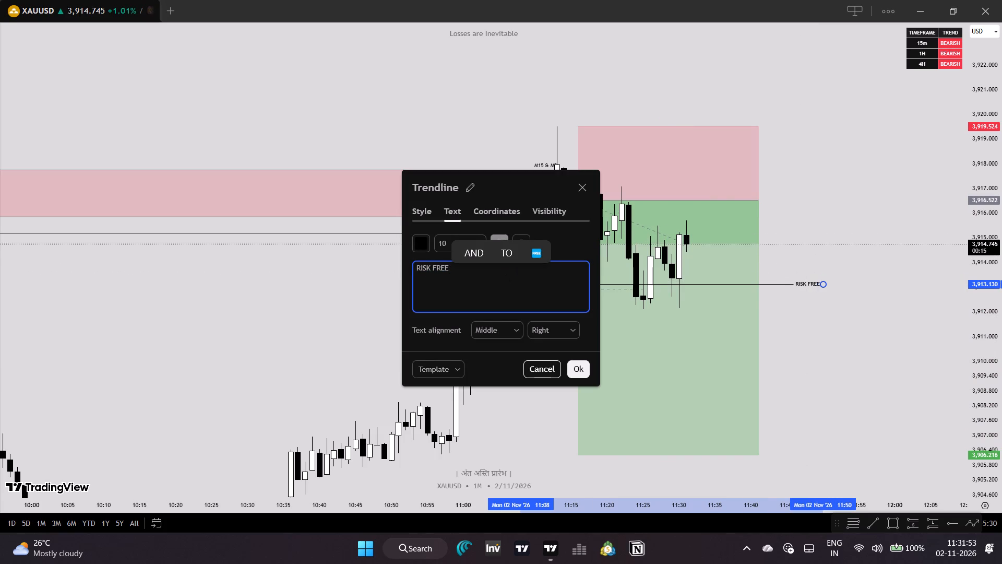
pyautogui.hotkey('shift', '(')
pyautogui.write('doNE')
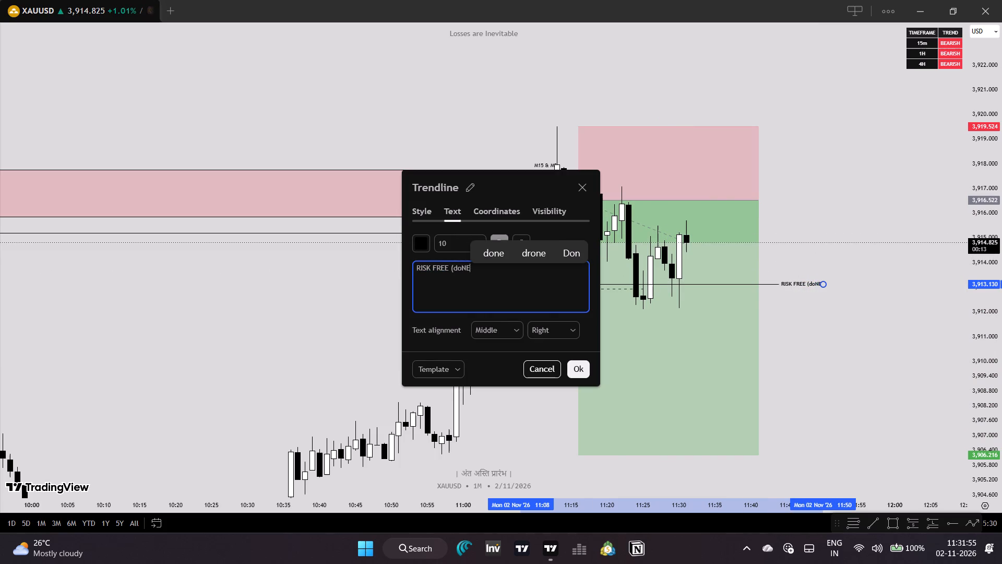
pyautogui.press('BackSpace')
pyautogui.press('BackSpace')
pyautogui.press('BackSpace')
pyautogui.press('BackSpace')
pyautogui.write('DONE')
pyautogui.hotkey('shift', ')')
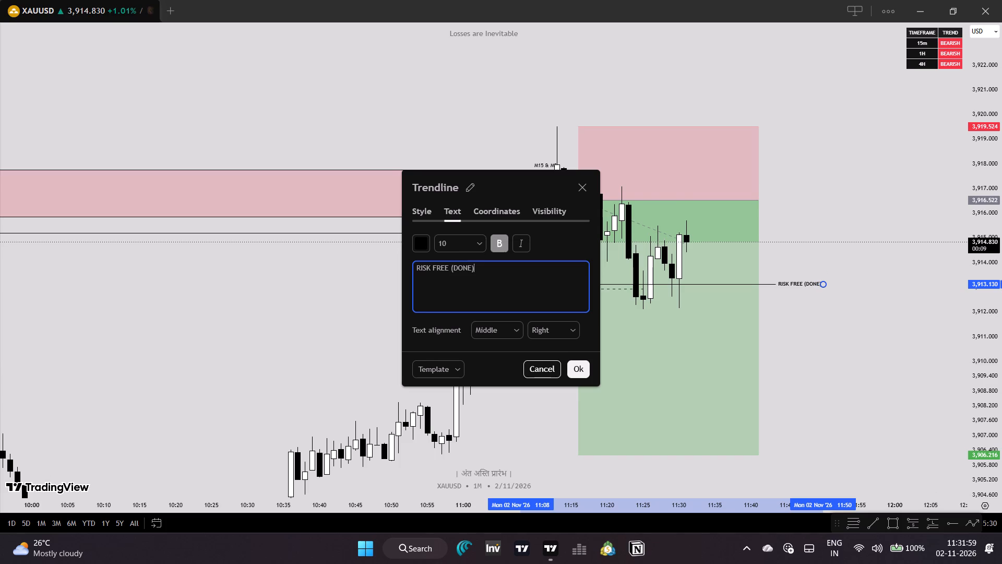
pyautogui.click(583, 370)
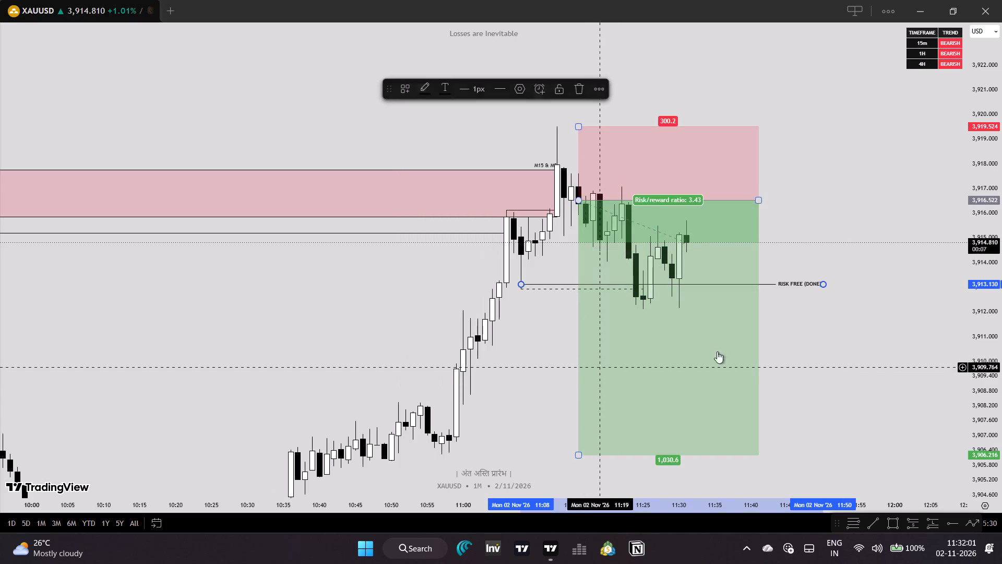
pyautogui.click(890, 340)
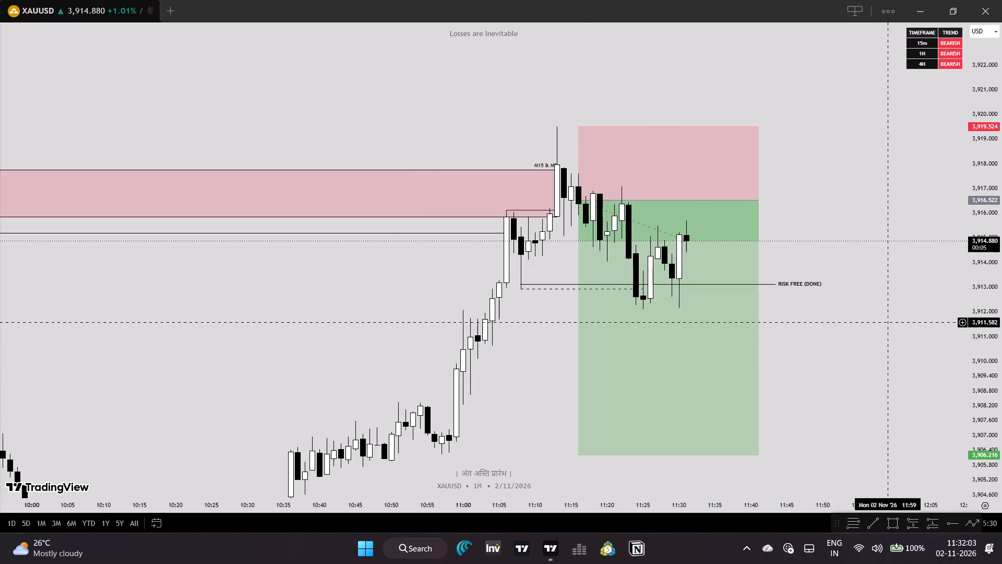
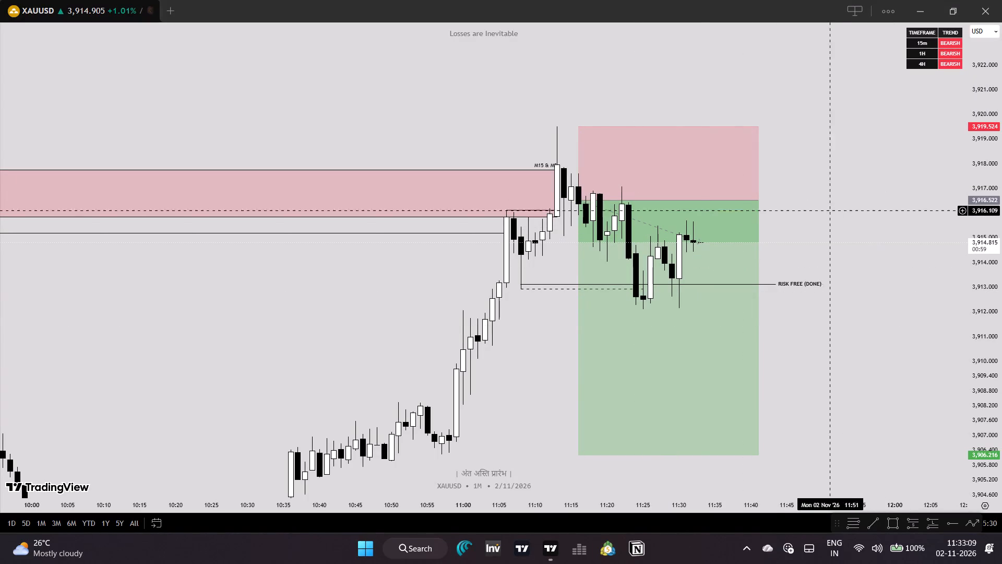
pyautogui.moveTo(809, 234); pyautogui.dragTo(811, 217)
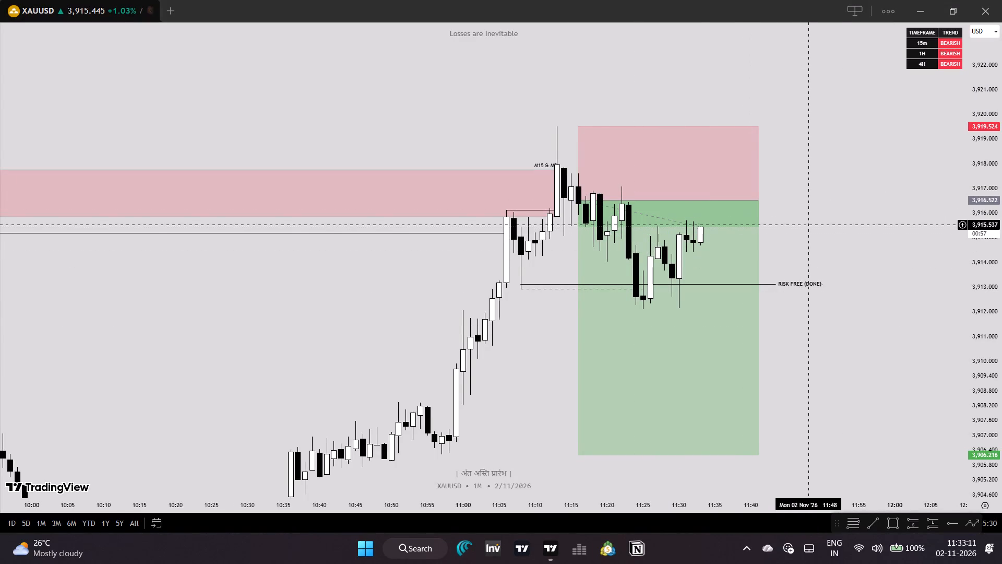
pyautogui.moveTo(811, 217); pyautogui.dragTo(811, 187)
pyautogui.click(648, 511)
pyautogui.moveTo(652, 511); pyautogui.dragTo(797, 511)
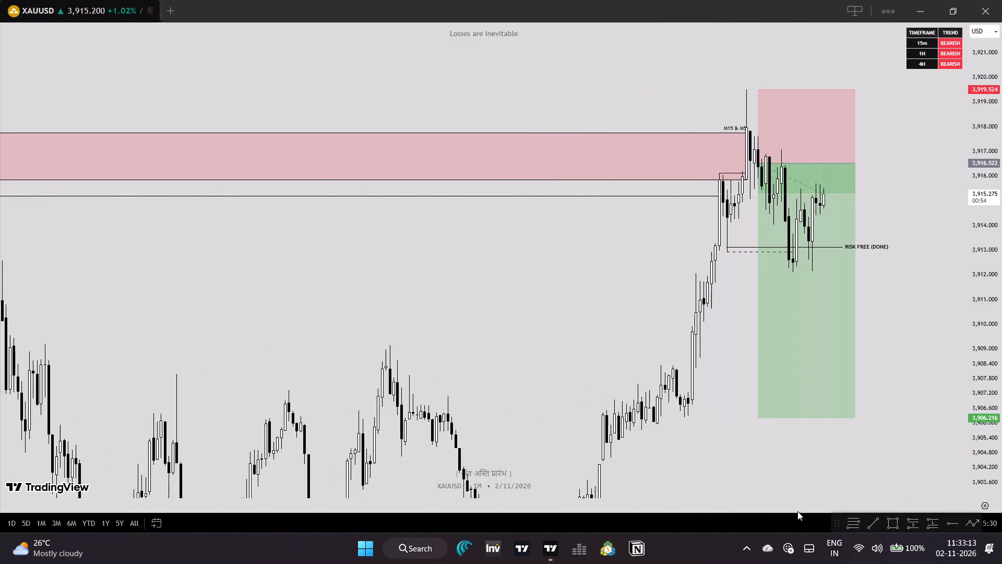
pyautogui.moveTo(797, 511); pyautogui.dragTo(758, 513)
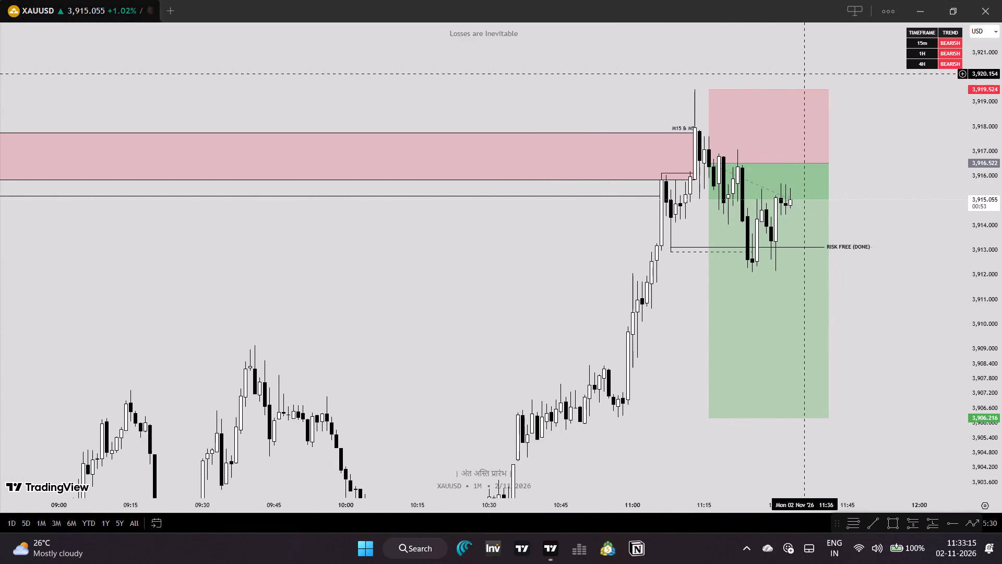
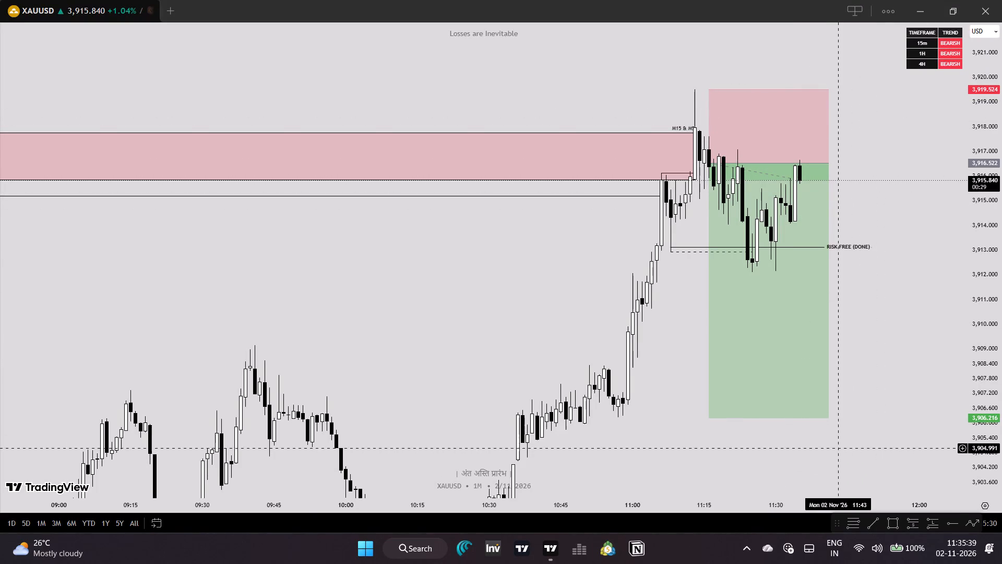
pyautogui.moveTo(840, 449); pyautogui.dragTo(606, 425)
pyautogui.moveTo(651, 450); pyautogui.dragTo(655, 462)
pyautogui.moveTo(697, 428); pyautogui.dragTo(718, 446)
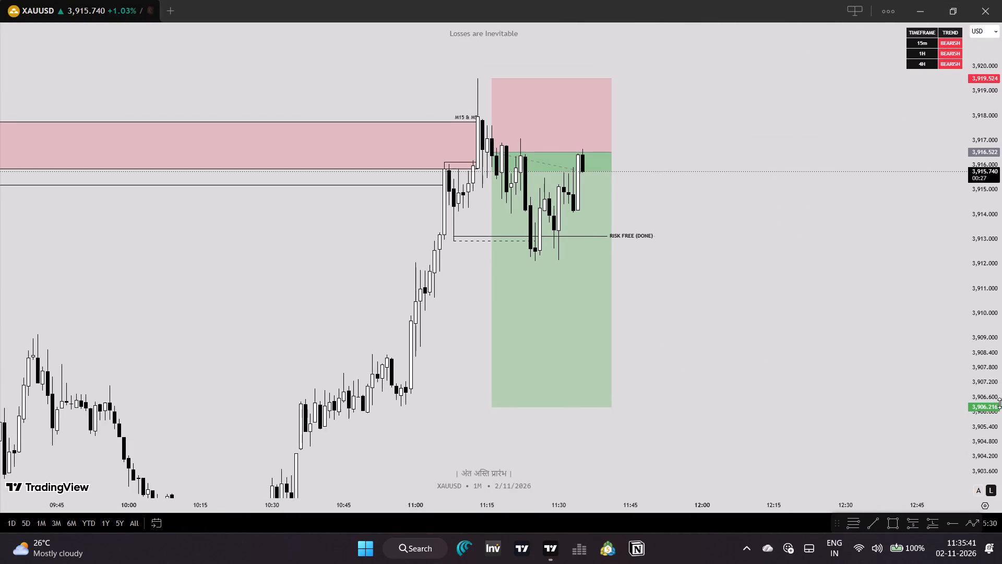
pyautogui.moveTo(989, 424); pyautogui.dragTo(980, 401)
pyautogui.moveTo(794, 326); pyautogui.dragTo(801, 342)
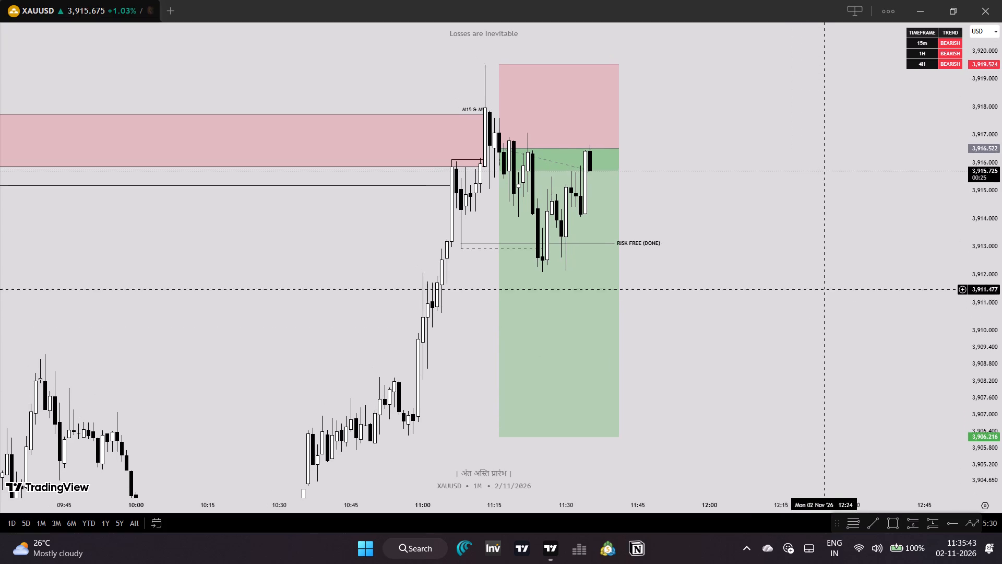
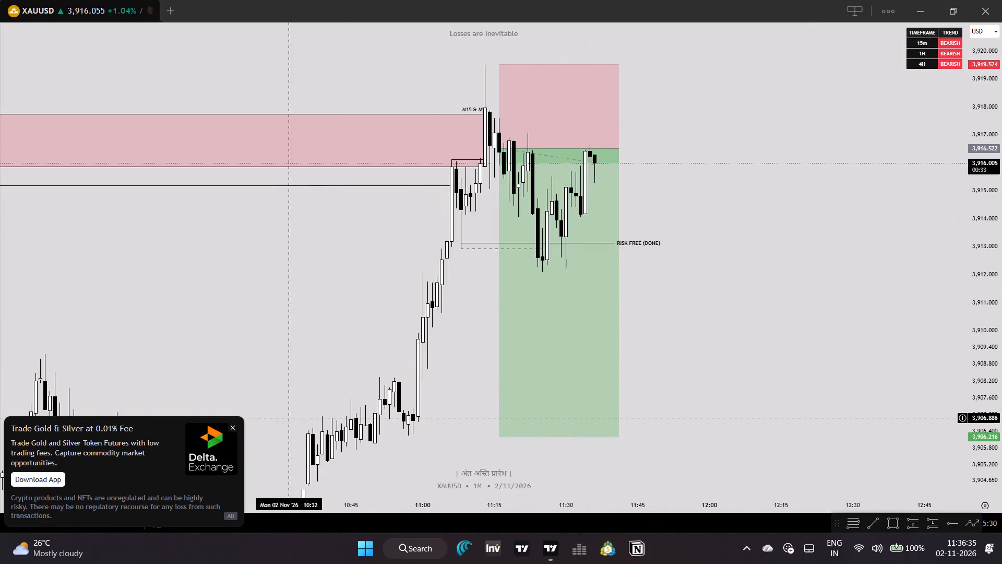
# Close the Delta Exchange advertisement.
pyautogui.click(232, 429)
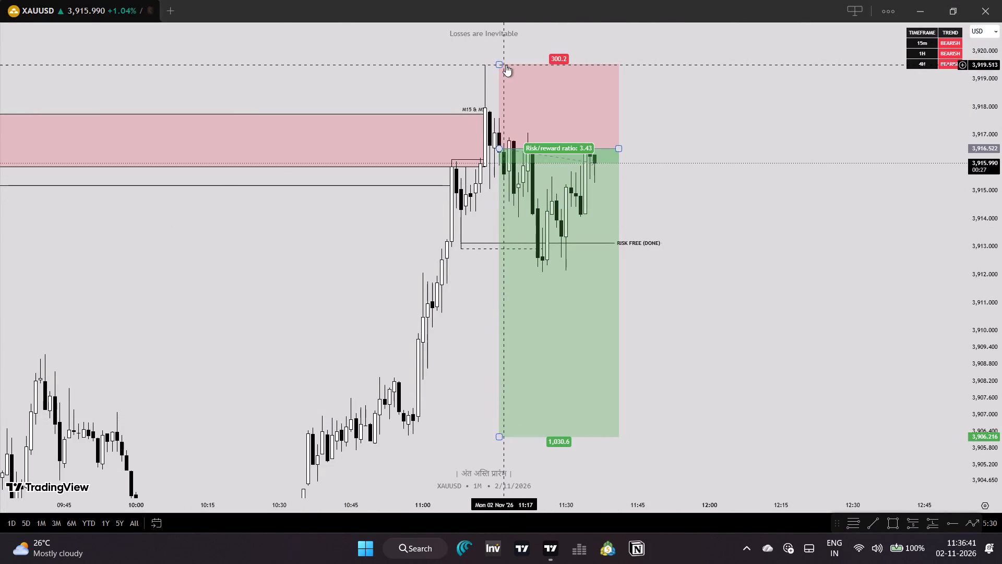
# Examine the 1-minute price action around the short position, the M15 & M5 supply zone and the earlier swing lows.
pyautogui.moveTo(765, 290); pyautogui.dragTo(829, 252)
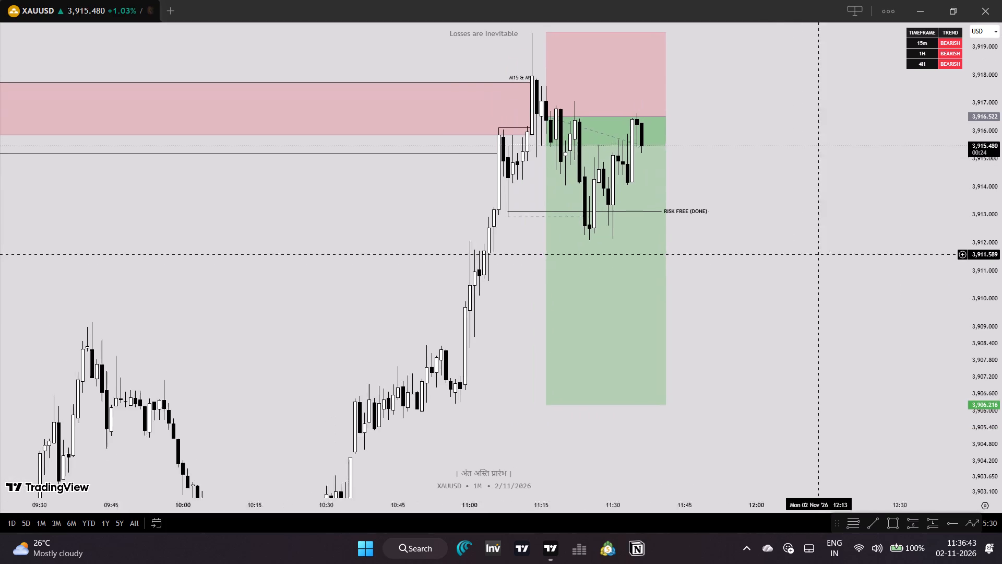
pyautogui.moveTo(829, 252); pyautogui.dragTo(849, 239)
pyautogui.moveTo(836, 335); pyautogui.dragTo(831, 208)
pyautogui.moveTo(1001, 180); pyautogui.dragTo(1000, 264)
pyautogui.moveTo(889, 249); pyautogui.dragTo(886, 266)
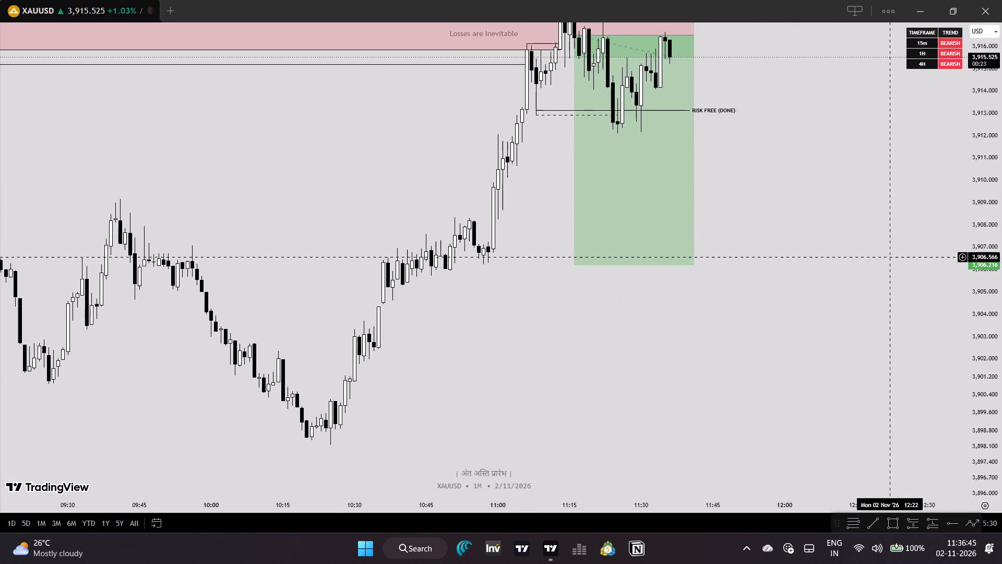
pyautogui.moveTo(886, 266); pyautogui.dragTo(880, 299)
pyautogui.moveTo(996, 255); pyautogui.dragTo(995, 284)
pyautogui.moveTo(969, 287); pyautogui.dragTo(969, 323)
pyautogui.moveTo(914, 279); pyautogui.dragTo(848, 301)
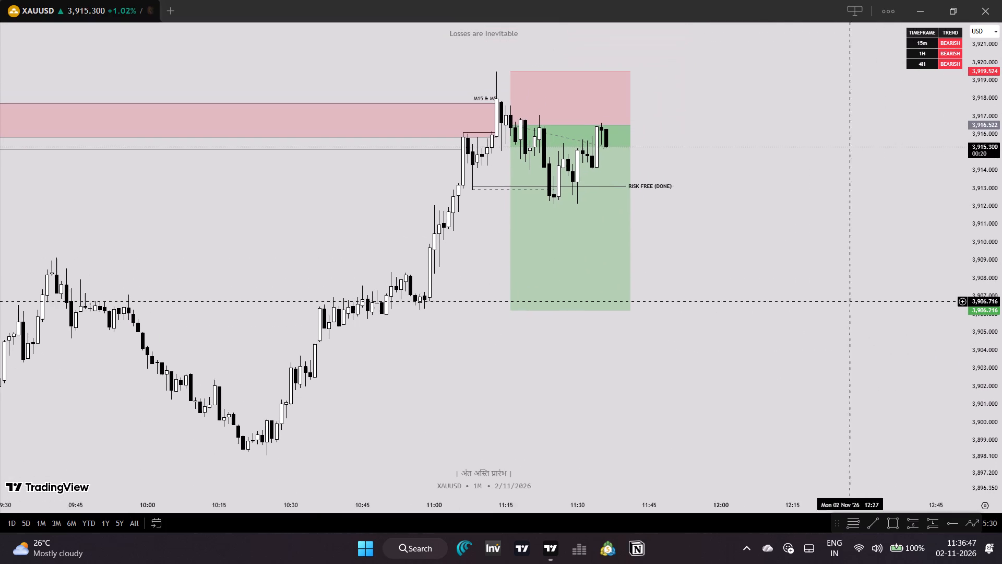
pyautogui.moveTo(712, 504); pyautogui.dragTo(718, 504)
pyautogui.moveTo(739, 504); pyautogui.dragTo(928, 514)
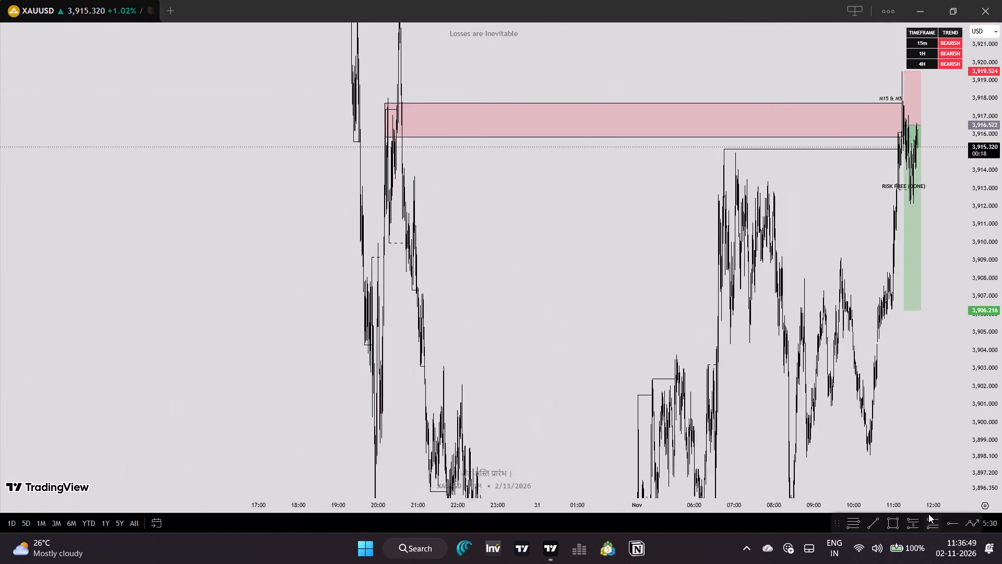
pyautogui.moveTo(928, 514); pyautogui.dragTo(854, 506)
pyautogui.moveTo(868, 410); pyautogui.dragTo(862, 359)
pyautogui.moveTo(997, 267); pyautogui.dragTo(1001, 348)
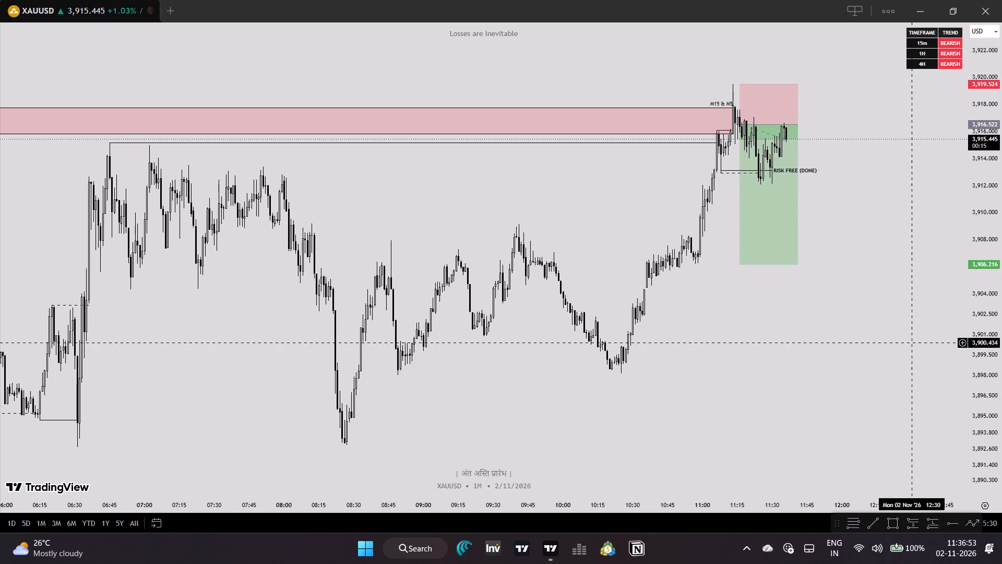
pyautogui.moveTo(865, 348); pyautogui.dragTo(843, 356)
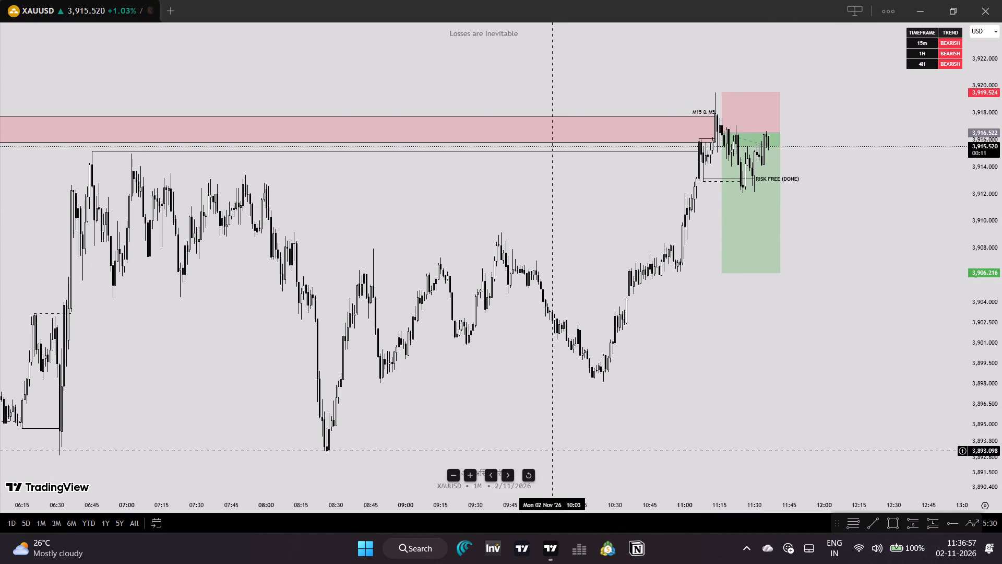
pyautogui.moveTo(971, 414); pyautogui.dragTo(967, 391)
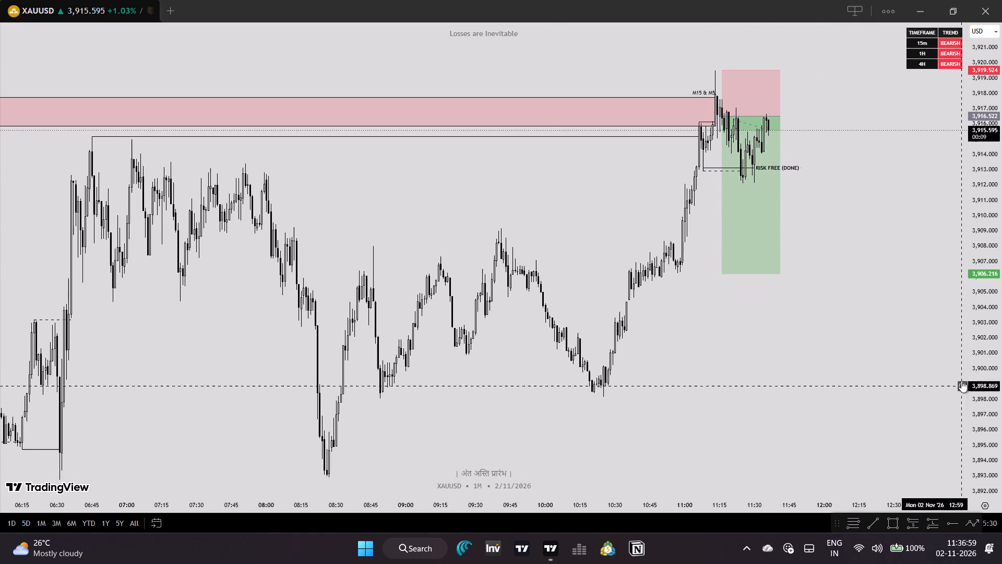
pyautogui.moveTo(1001, 351); pyautogui.dragTo(1001, 397)
pyautogui.moveTo(845, 422); pyautogui.dragTo(850, 348)
pyautogui.moveTo(849, 366); pyautogui.dragTo(862, 398)
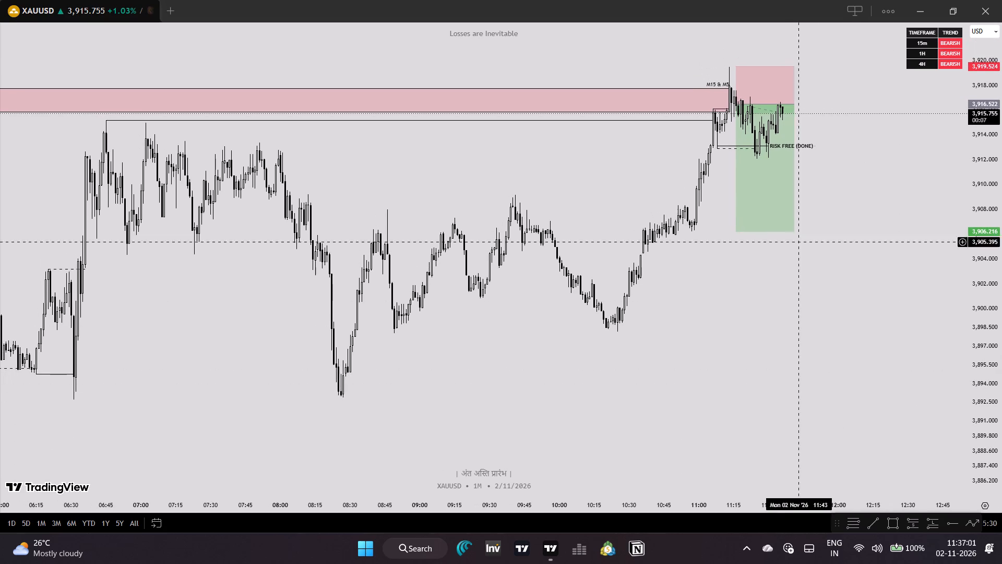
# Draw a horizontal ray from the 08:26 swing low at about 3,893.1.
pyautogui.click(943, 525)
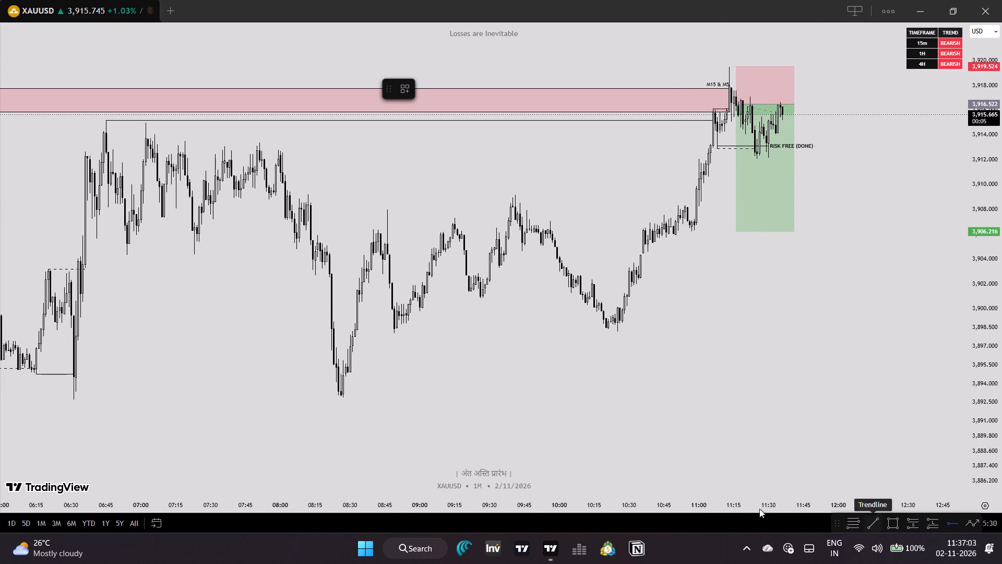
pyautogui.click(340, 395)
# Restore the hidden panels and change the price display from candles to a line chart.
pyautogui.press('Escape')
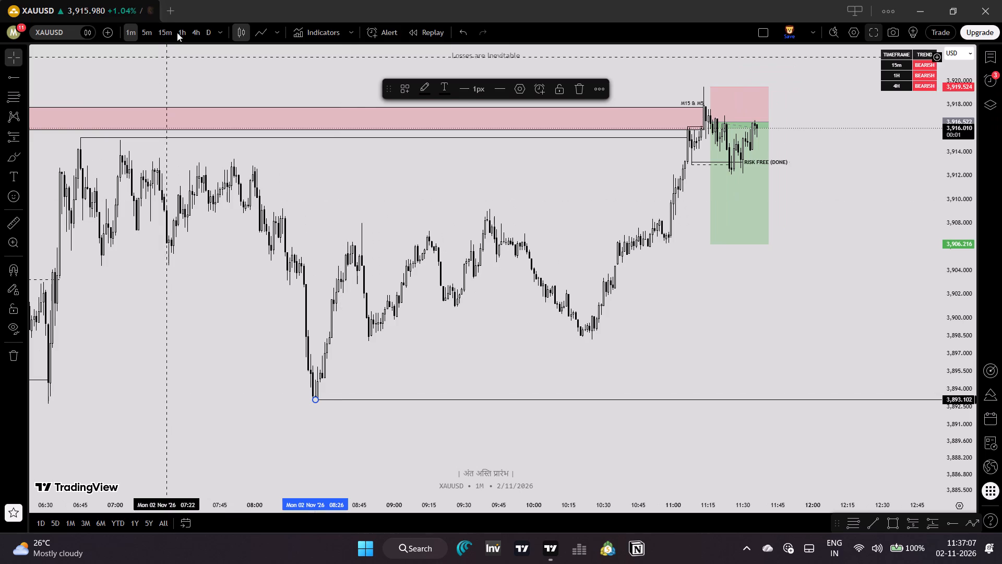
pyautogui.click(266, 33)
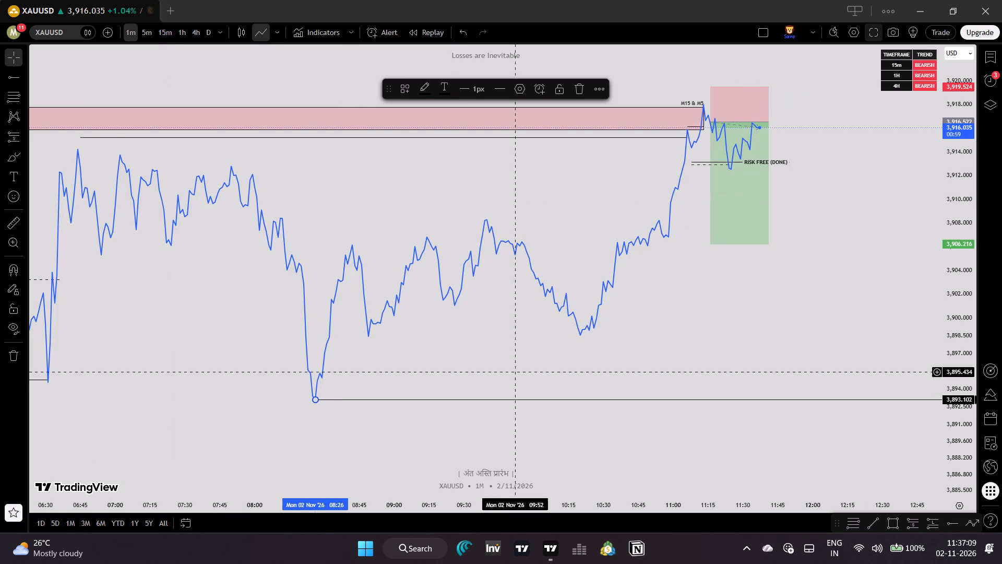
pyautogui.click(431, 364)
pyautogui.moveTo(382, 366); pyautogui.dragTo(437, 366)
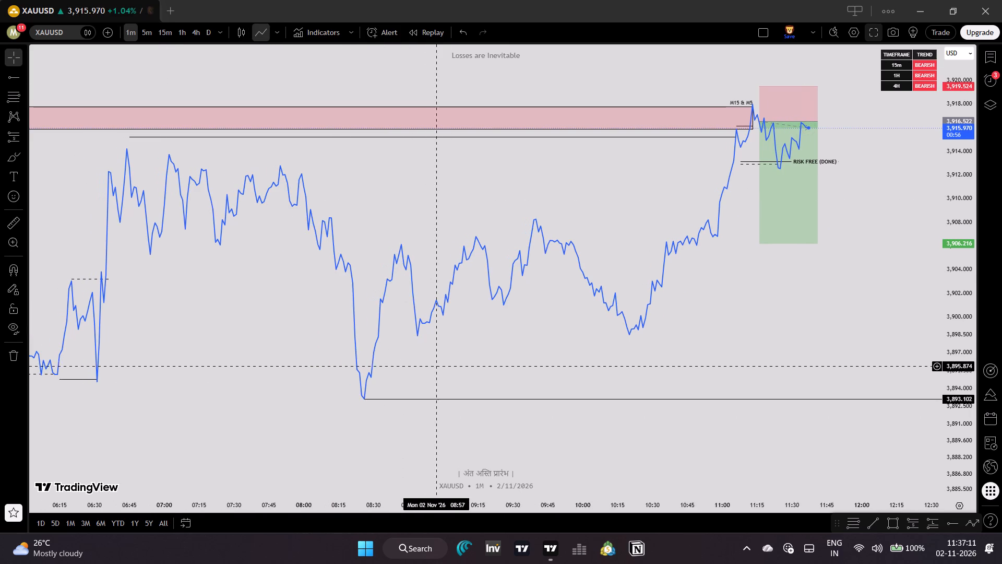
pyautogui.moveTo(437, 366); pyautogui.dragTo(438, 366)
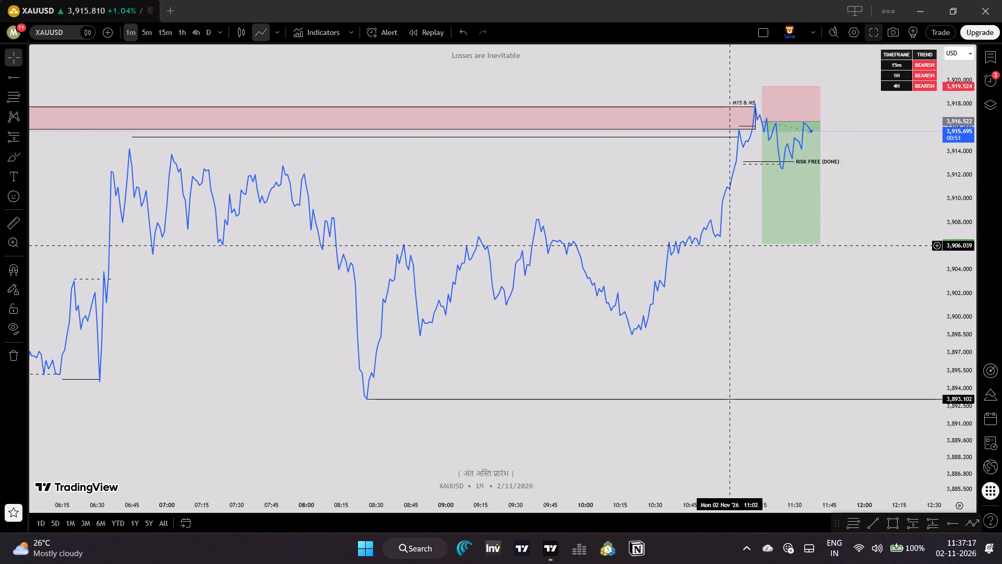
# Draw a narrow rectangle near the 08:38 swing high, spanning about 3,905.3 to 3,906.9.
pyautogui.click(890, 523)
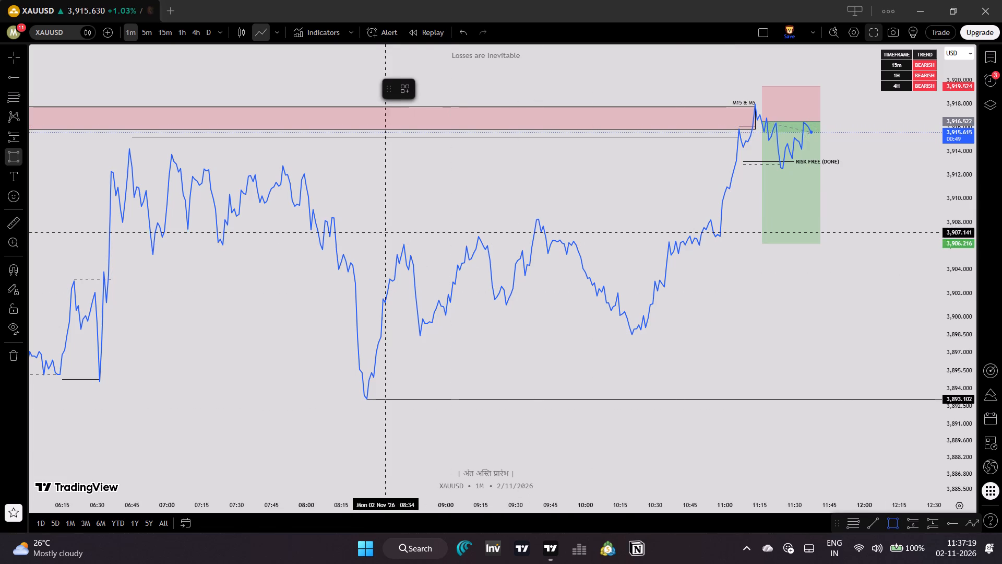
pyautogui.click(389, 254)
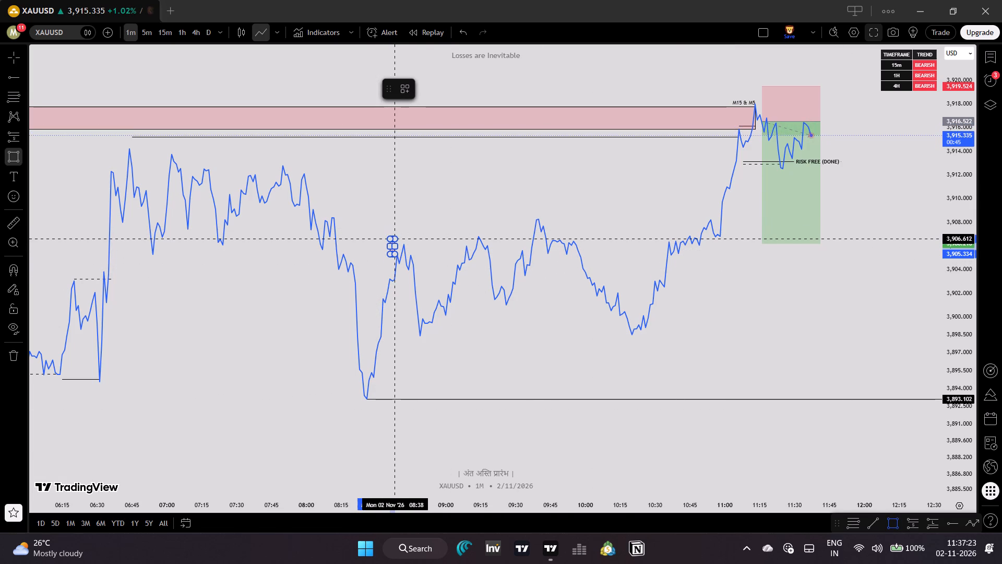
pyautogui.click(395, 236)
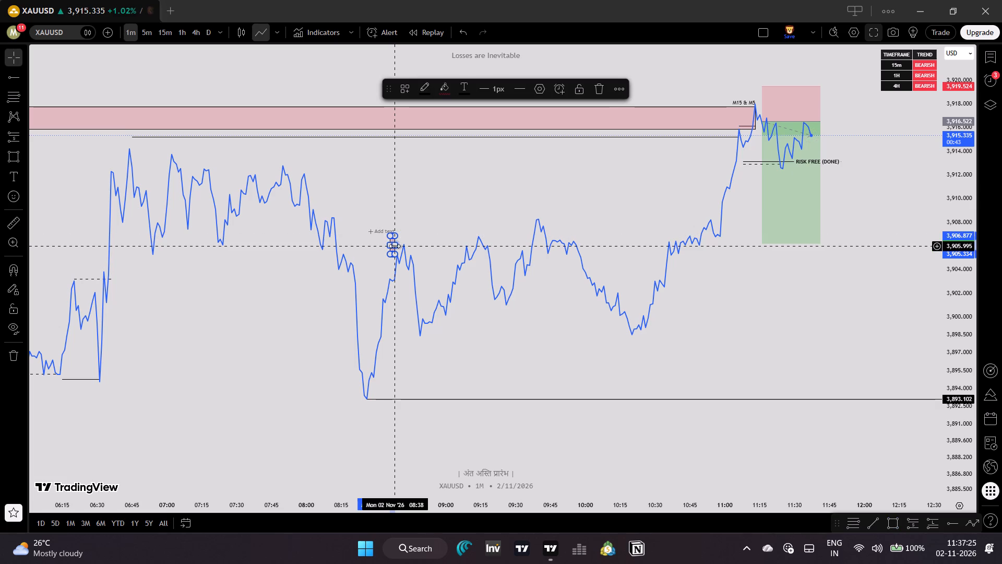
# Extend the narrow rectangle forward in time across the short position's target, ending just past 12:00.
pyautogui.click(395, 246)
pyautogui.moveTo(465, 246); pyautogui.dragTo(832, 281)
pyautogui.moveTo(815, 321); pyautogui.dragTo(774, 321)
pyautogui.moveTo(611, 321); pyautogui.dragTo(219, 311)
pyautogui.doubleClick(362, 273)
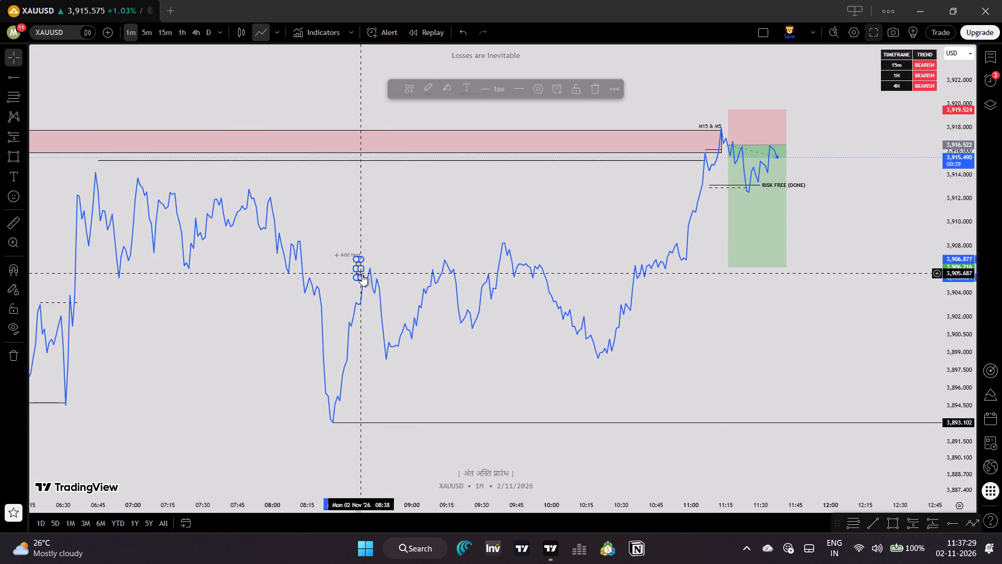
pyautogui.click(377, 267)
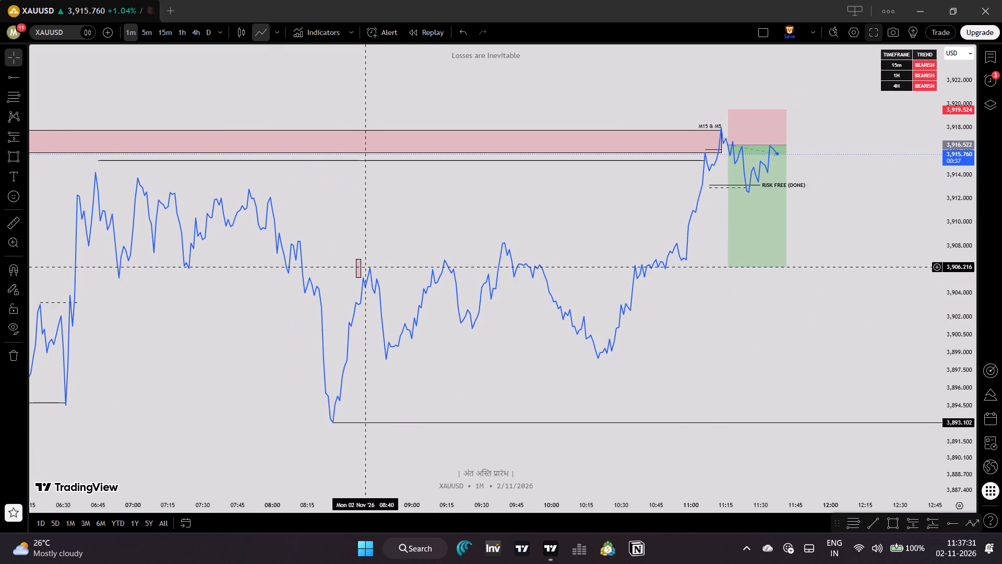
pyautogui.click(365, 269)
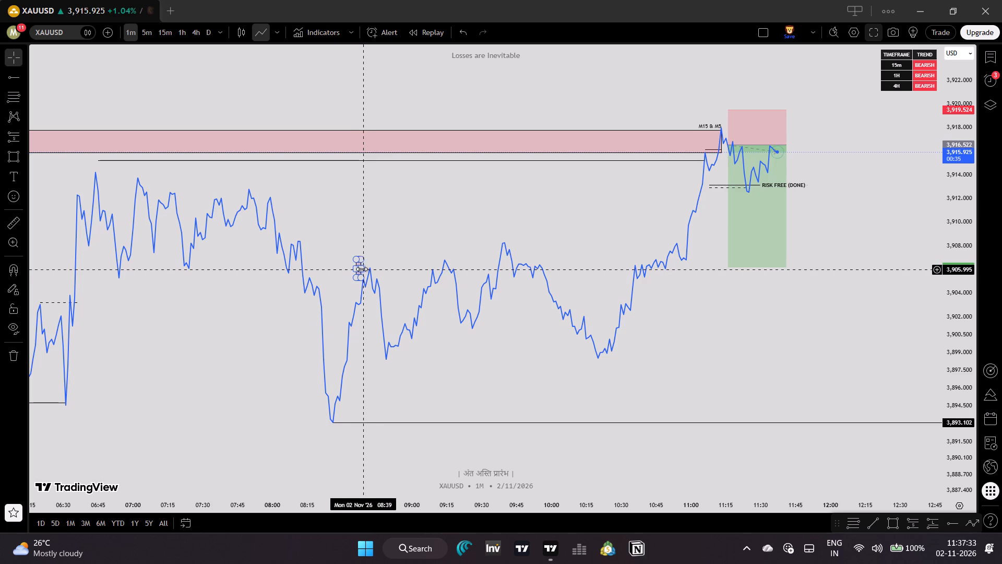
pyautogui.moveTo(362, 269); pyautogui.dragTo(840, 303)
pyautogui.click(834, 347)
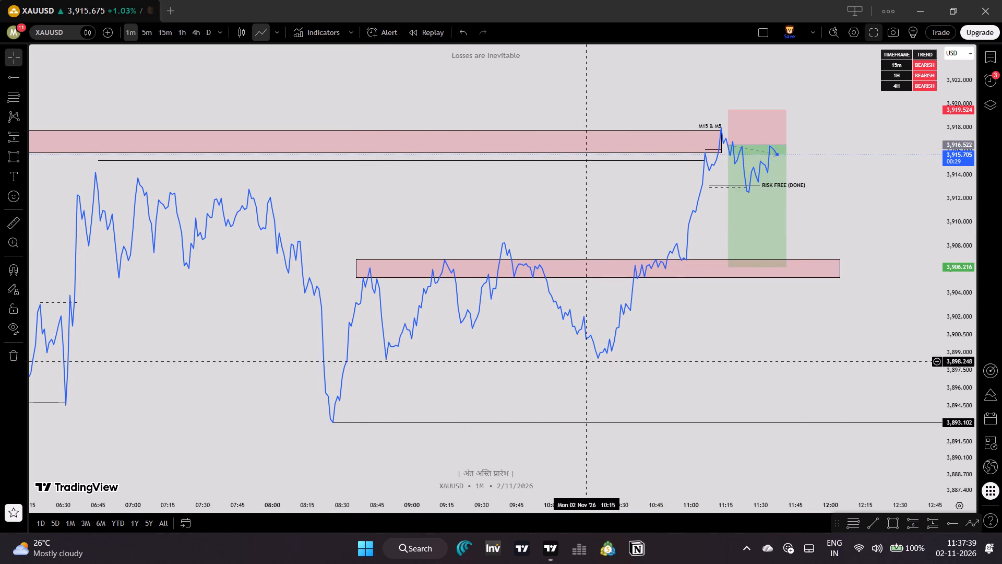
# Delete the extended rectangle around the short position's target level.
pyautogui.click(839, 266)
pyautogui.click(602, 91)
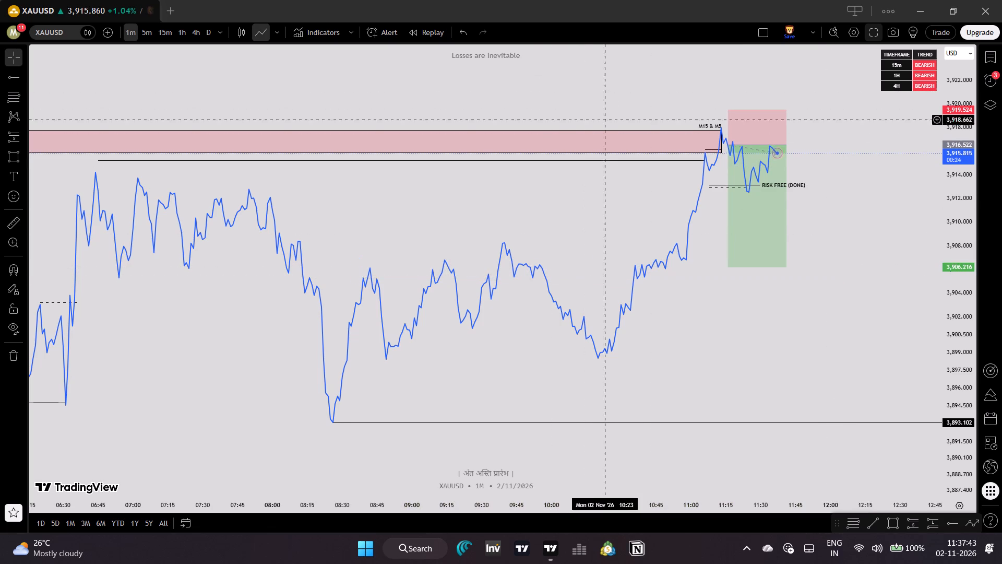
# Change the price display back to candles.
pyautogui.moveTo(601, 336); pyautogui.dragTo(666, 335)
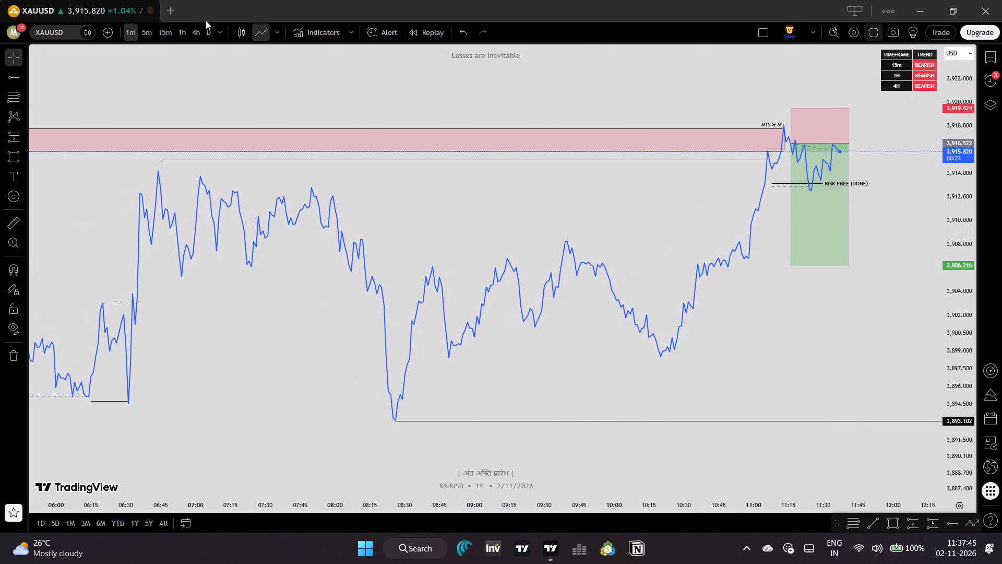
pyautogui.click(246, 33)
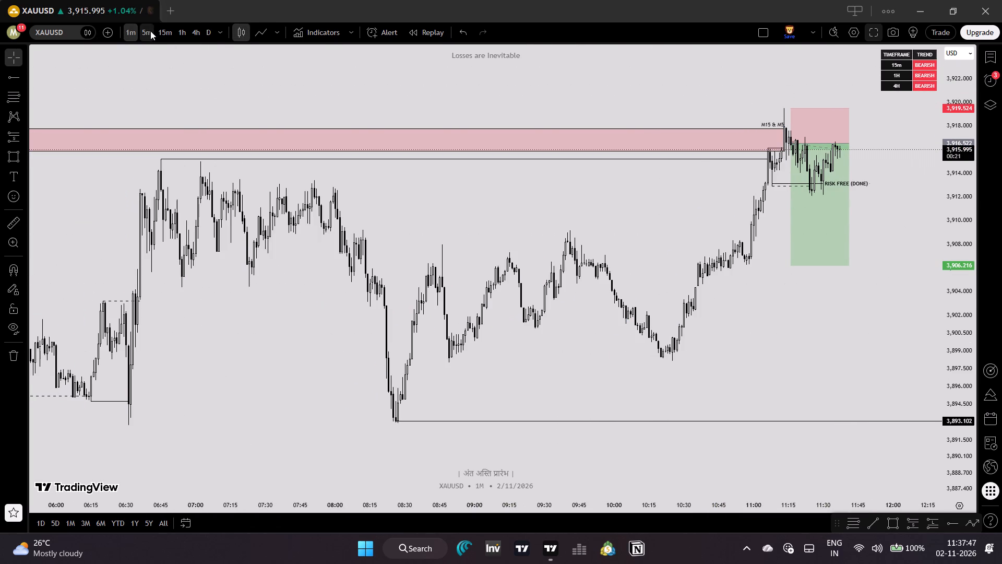
# Switch to the 5-minute timeframe and examine the supply zone's origin, the earlier structure and the swing low below the target.
pyautogui.click(151, 30)
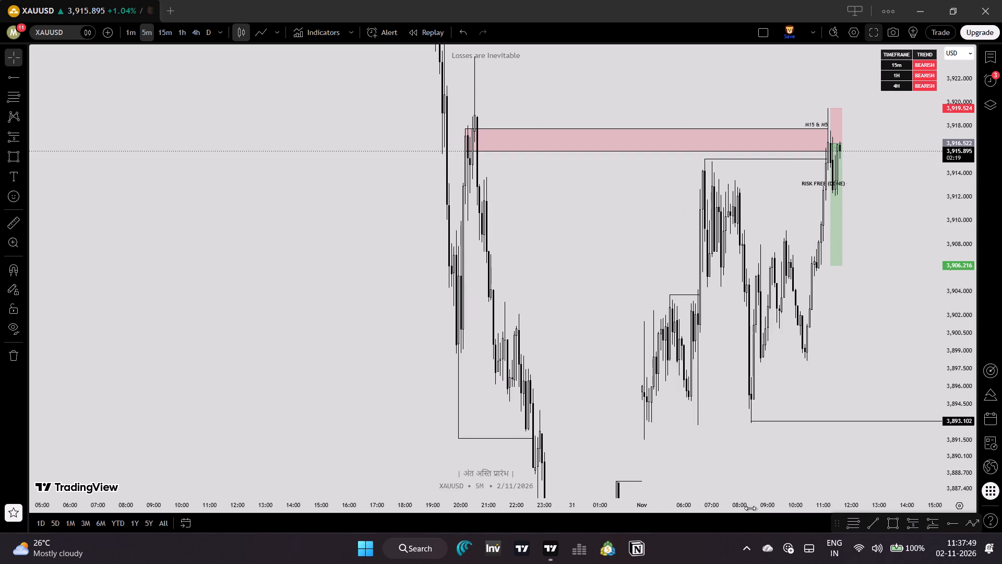
pyautogui.moveTo(749, 509); pyautogui.dragTo(497, 489)
pyautogui.moveTo(606, 451); pyautogui.dragTo(686, 455)
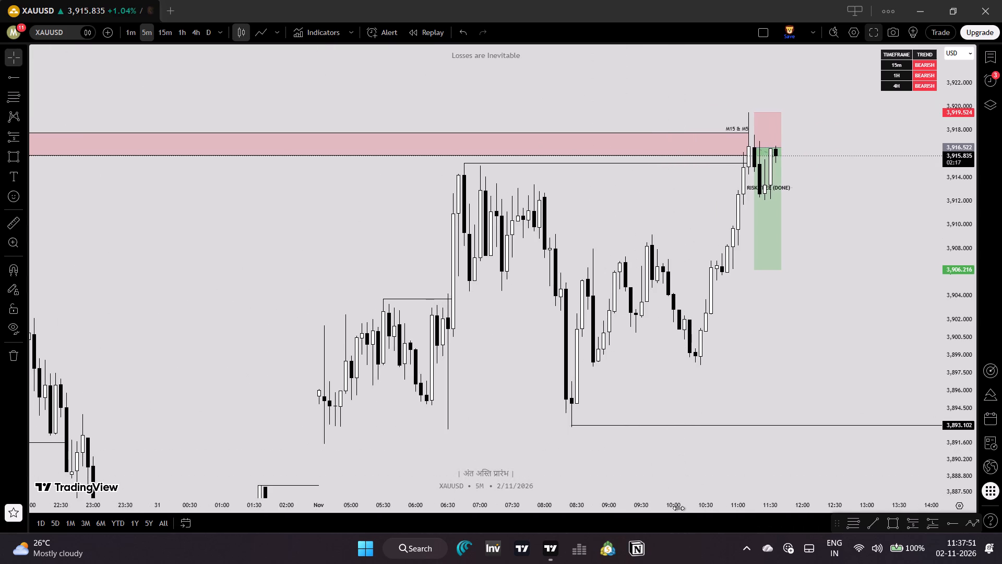
pyautogui.moveTo(678, 508); pyautogui.dragTo(778, 496)
pyautogui.click(778, 496)
pyautogui.moveTo(793, 381); pyautogui.dragTo(705, 383)
pyautogui.moveTo(961, 337); pyautogui.dragTo(944, 417)
pyautogui.moveTo(875, 392); pyautogui.dragTo(858, 352)
pyautogui.moveTo(847, 352); pyautogui.dragTo(840, 374)
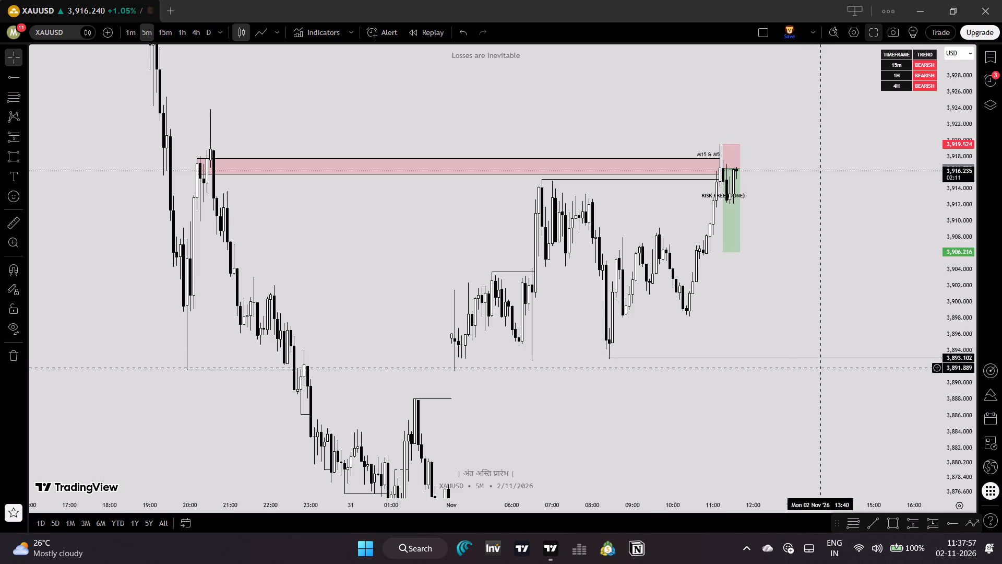
# Return the chart to the 1-minute timeframe.
pyautogui.click(132, 28)
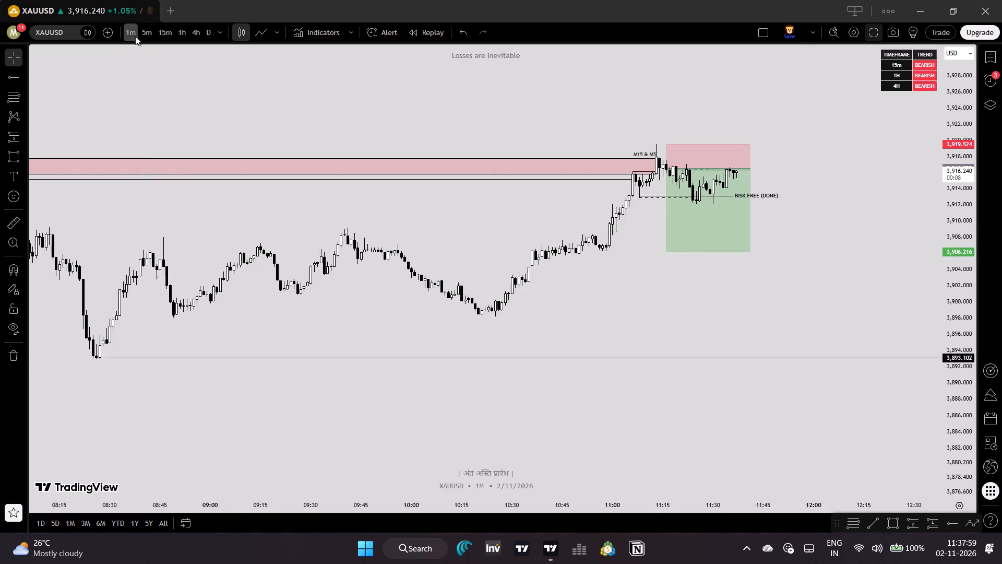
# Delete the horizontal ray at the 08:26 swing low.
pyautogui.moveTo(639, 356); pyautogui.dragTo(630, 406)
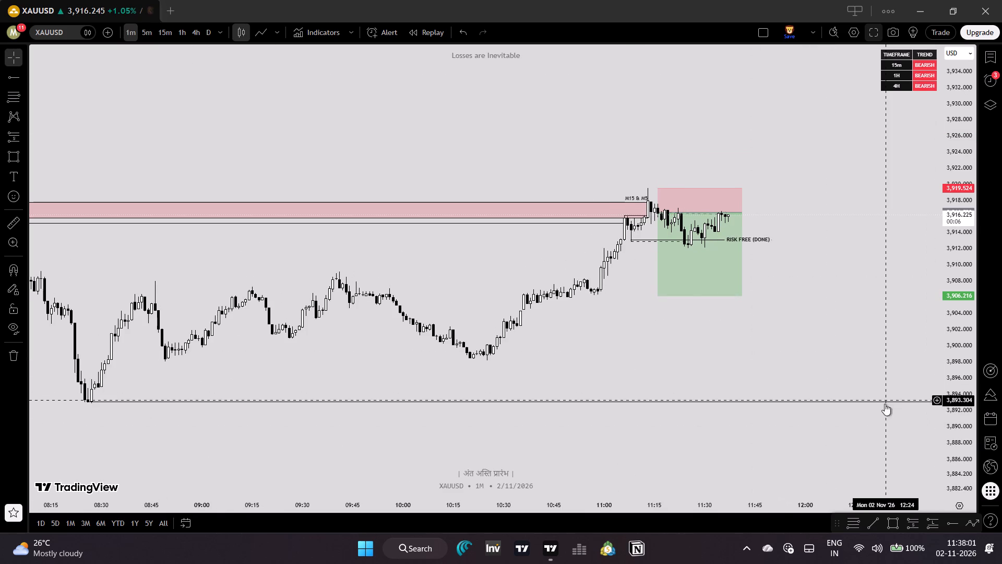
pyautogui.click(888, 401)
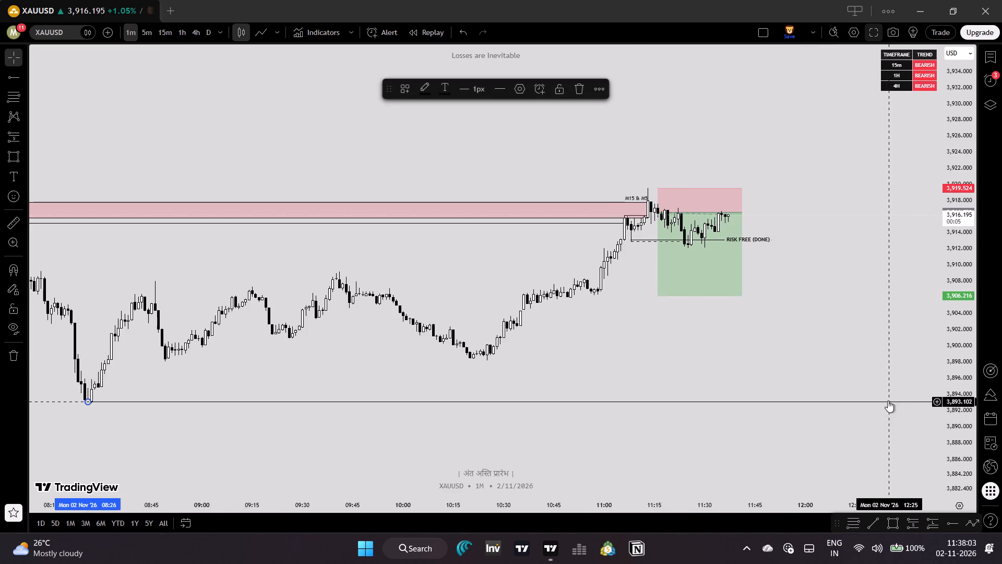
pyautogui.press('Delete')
# Examine the short position on the 1-minute chart, from its stop down to its target, against the latest candles.
pyautogui.moveTo(968, 451); pyautogui.dragTo(945, 268)
pyautogui.moveTo(868, 260); pyautogui.dragTo(867, 262)
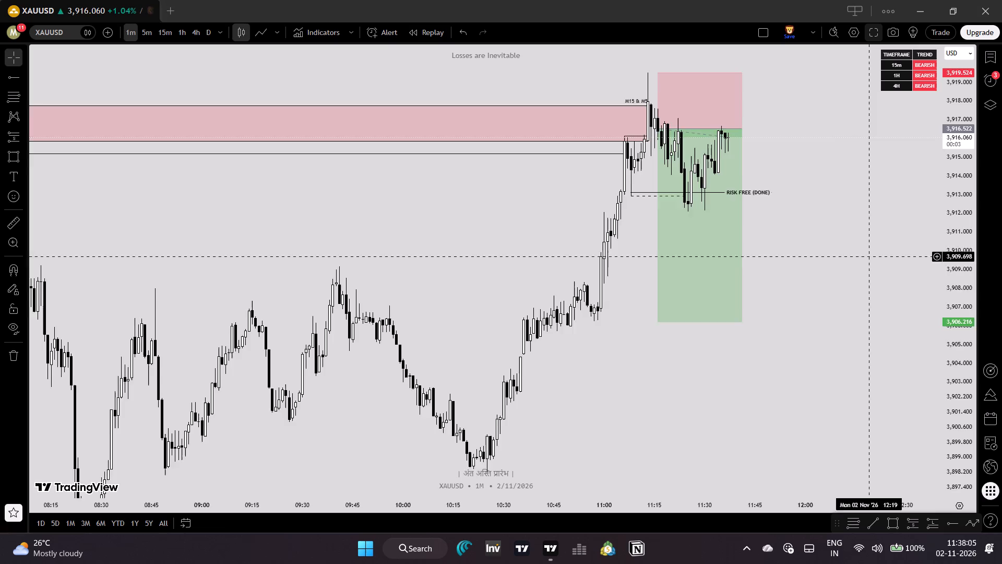
pyautogui.moveTo(867, 262); pyautogui.dragTo(827, 364)
pyautogui.moveTo(729, 503); pyautogui.dragTo(599, 512)
pyautogui.moveTo(660, 450); pyautogui.dragTo(735, 434)
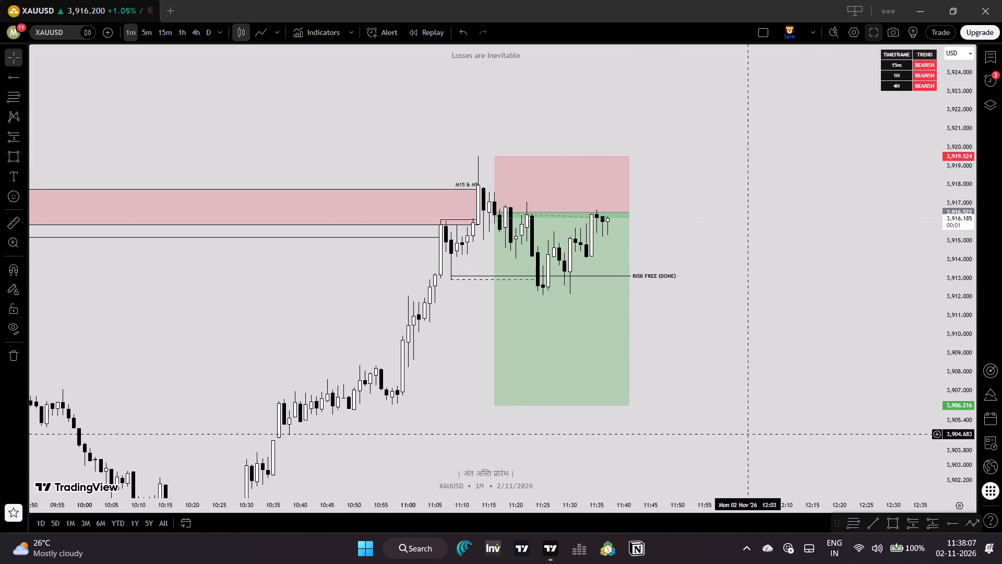
pyautogui.moveTo(964, 438); pyautogui.dragTo(950, 390)
pyautogui.moveTo(804, 415); pyautogui.dragTo(791, 414)
pyautogui.click(791, 414)
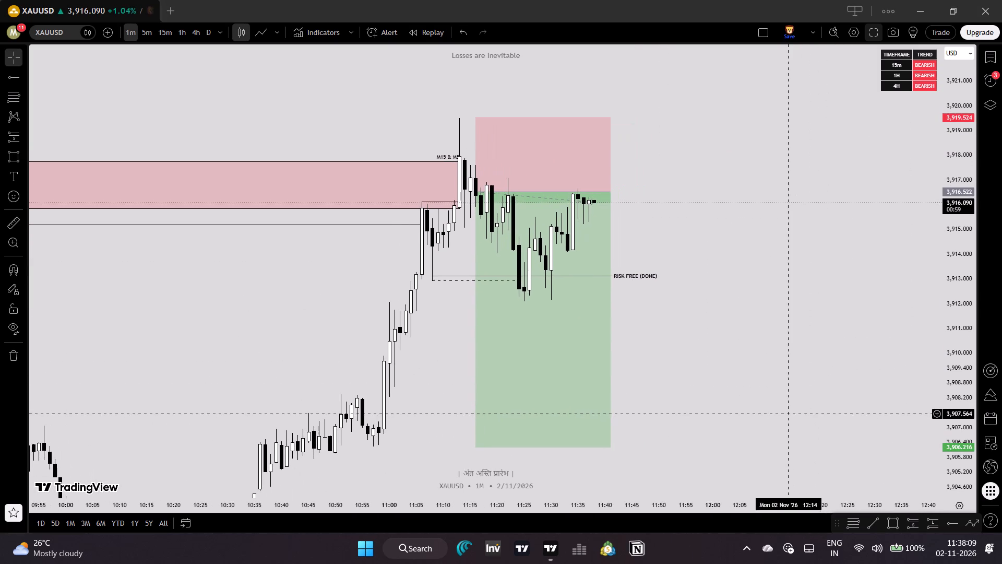
# Save the chart layout.
pyautogui.click(795, 38)
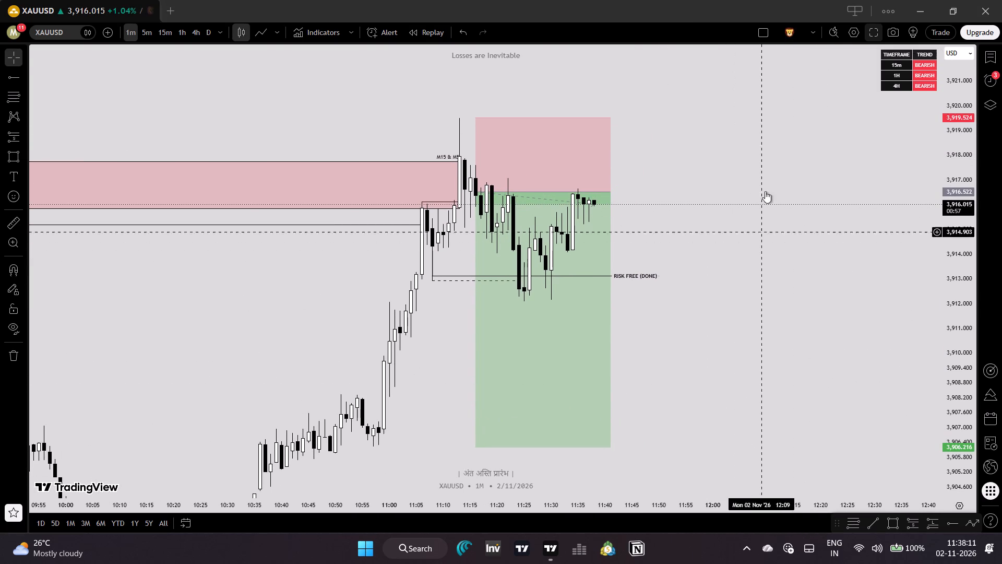
# Hide the surrounding panels to show the XAUUSD chart in fullscreen, with the whole short position in view.
pyautogui.click(868, 33)
pyautogui.moveTo(761, 220); pyautogui.dragTo(724, 222)
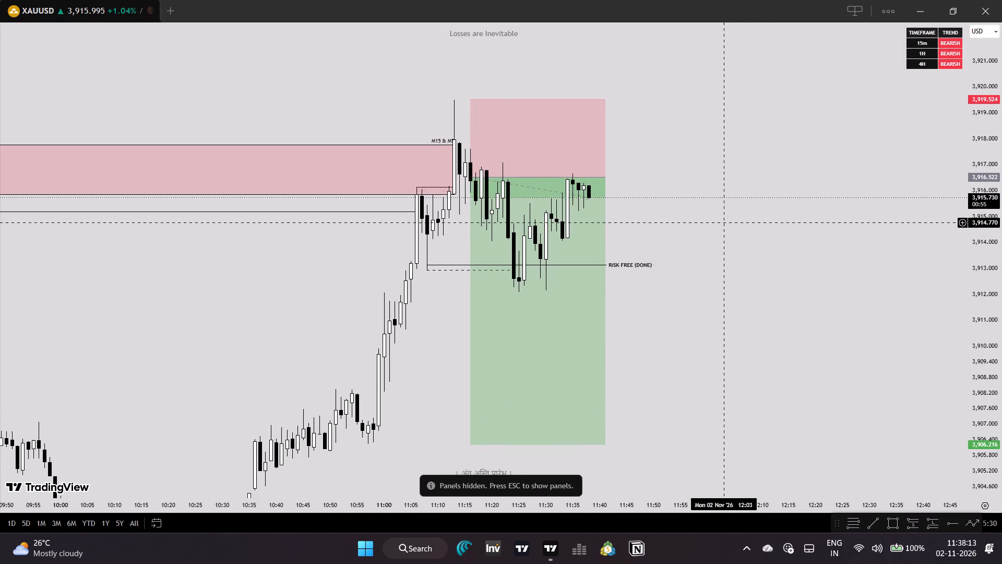
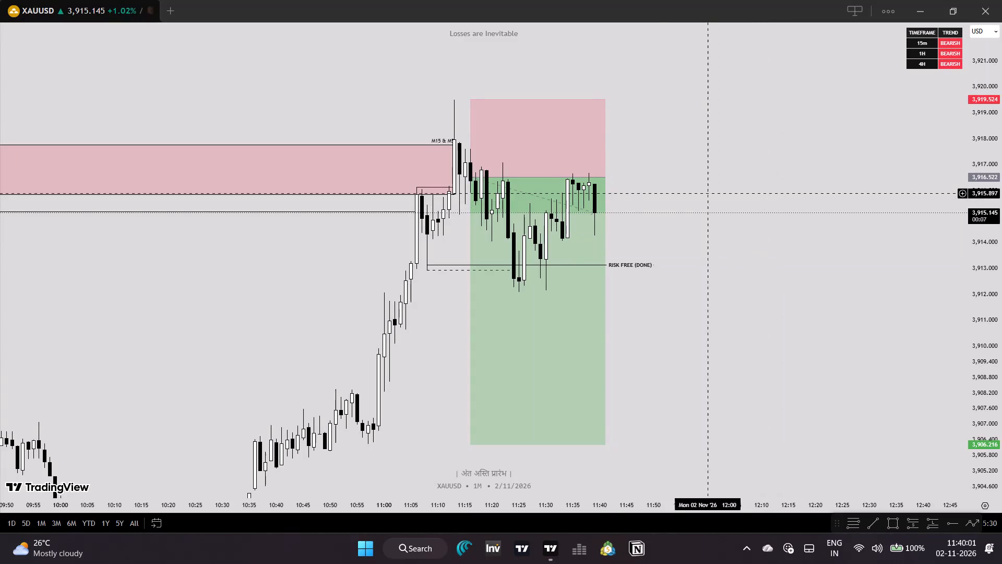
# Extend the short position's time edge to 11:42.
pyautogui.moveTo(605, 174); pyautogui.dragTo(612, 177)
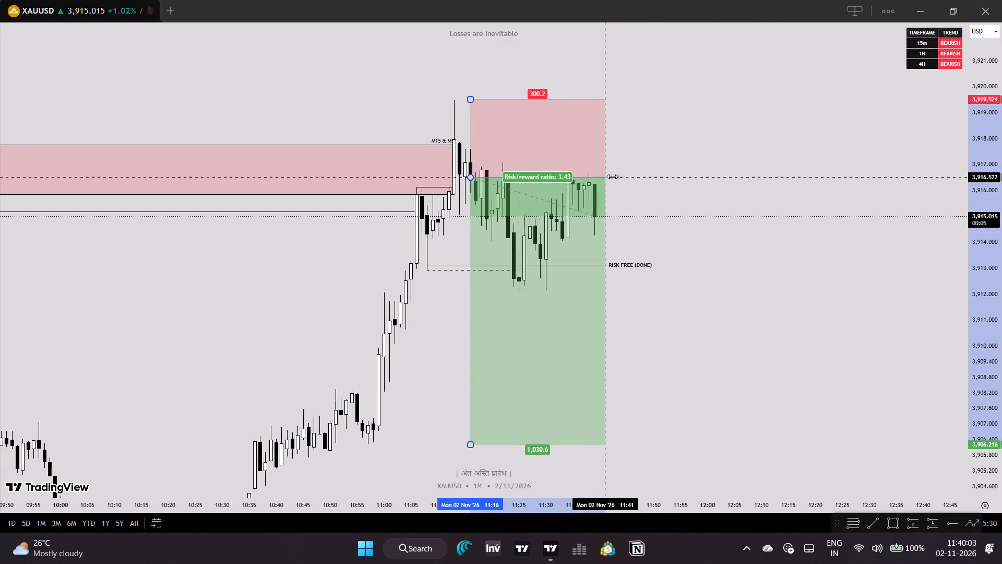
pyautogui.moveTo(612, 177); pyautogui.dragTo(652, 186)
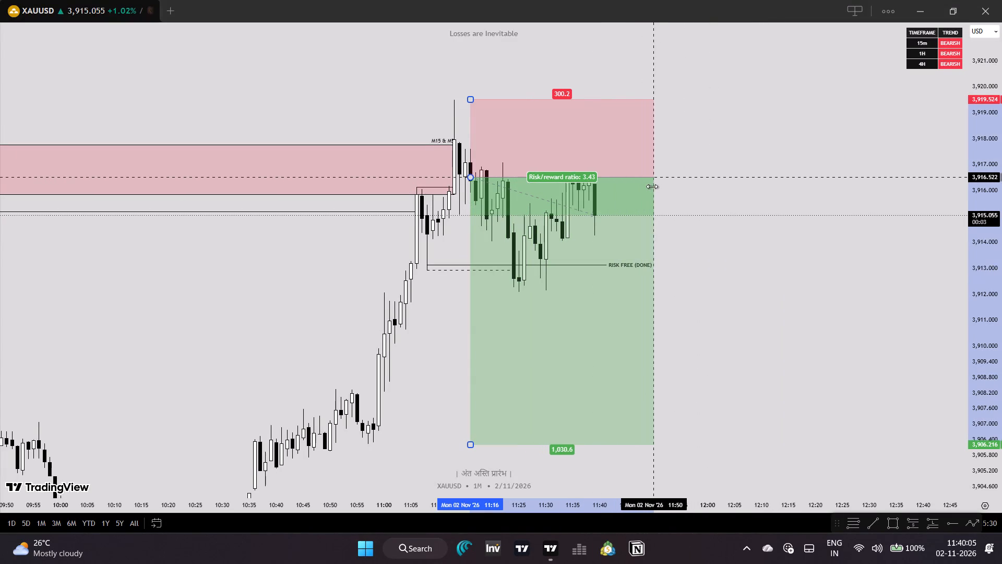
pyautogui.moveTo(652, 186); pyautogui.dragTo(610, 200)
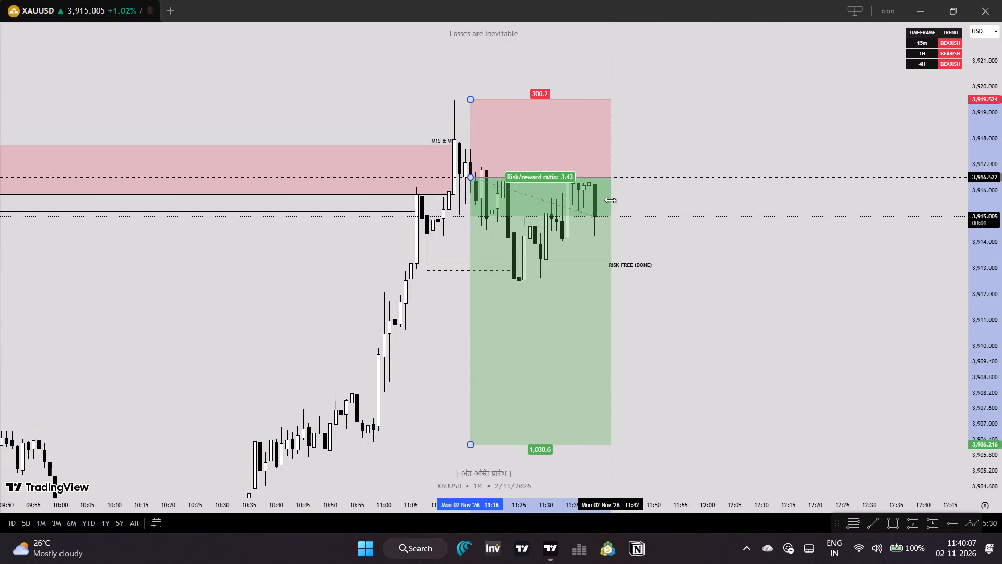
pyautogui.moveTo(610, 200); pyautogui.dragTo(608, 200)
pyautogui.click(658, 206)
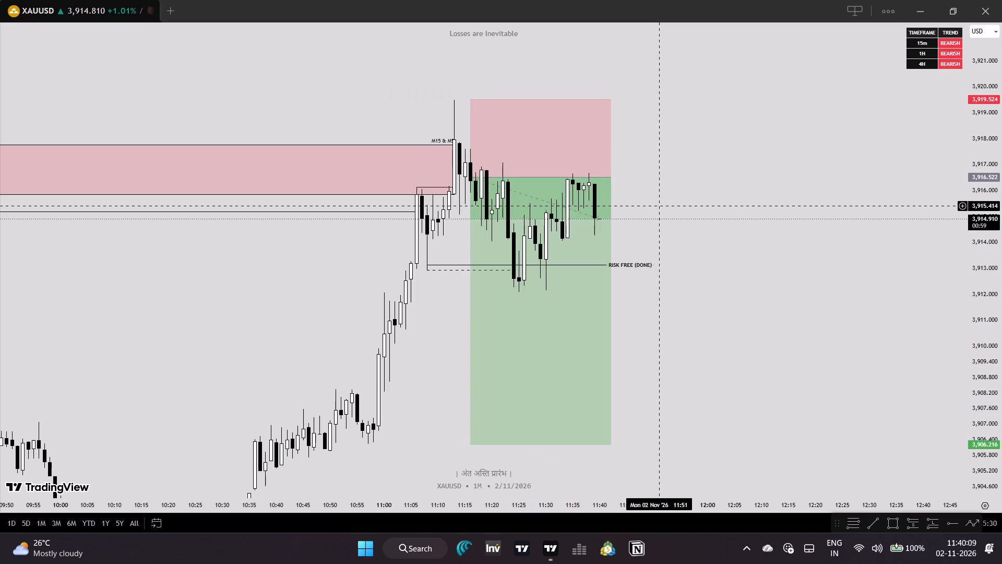
# Move the RISK FREE (DONE) line down to the 11:25 swing low, at about 3,912.16.
pyautogui.click(628, 263)
pyautogui.moveTo(625, 269); pyautogui.dragTo(731, 279)
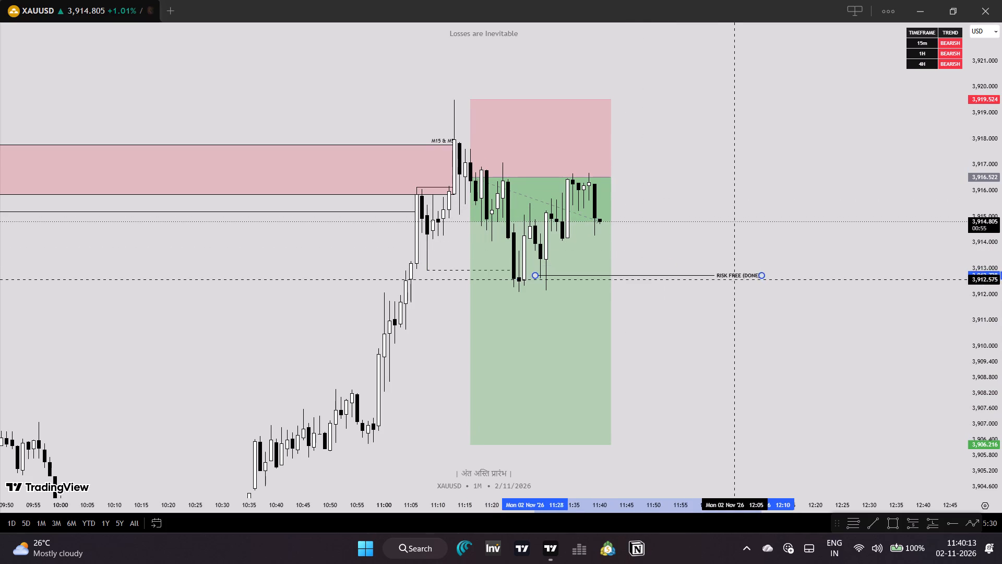
pyautogui.moveTo(731, 279); pyautogui.dragTo(721, 295)
pyautogui.moveTo(717, 295); pyautogui.dragTo(710, 293)
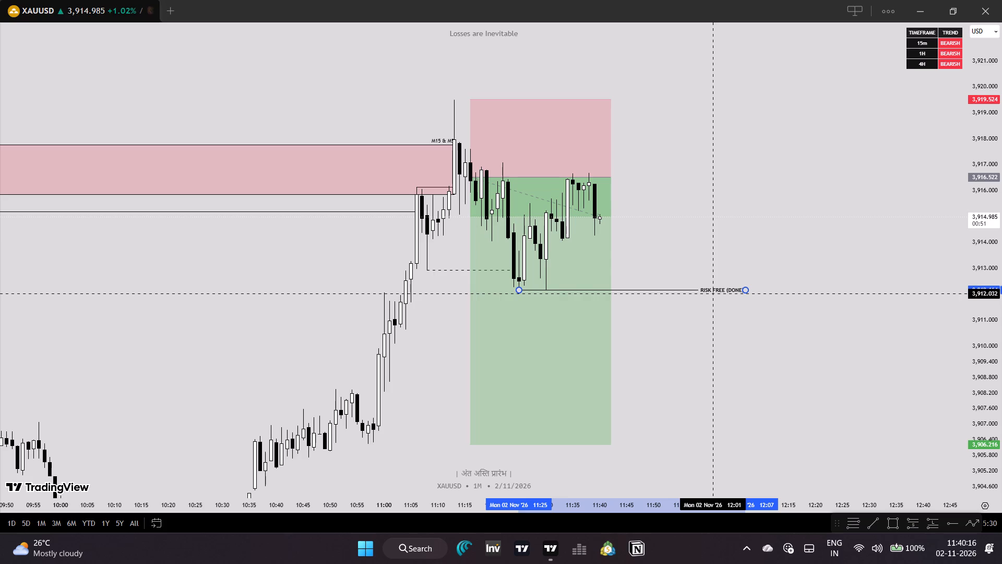
pyautogui.moveTo(710, 293); pyautogui.dragTo(711, 293)
pyautogui.click(708, 256)
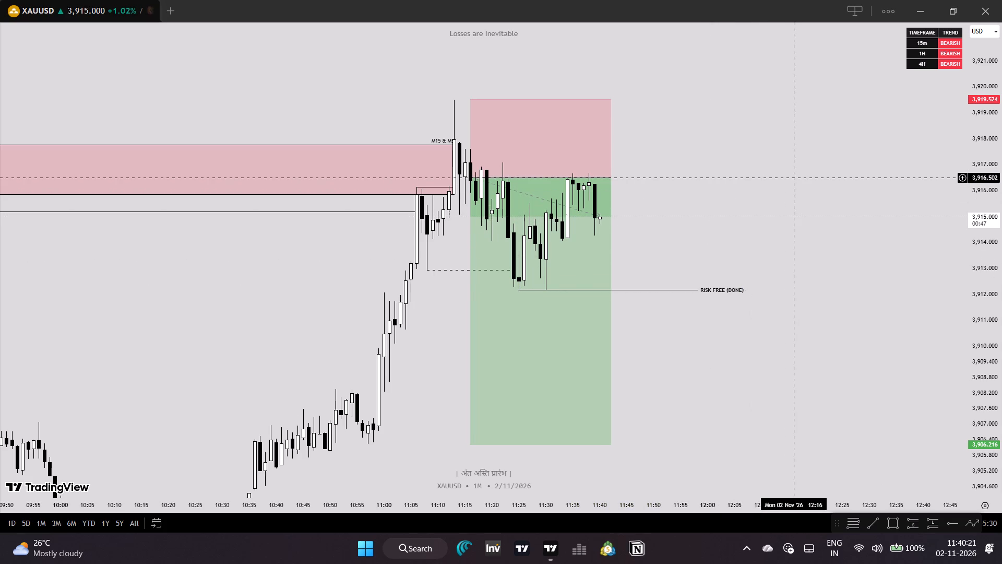
# Measure the price distance from the short entry at about 3,916.50 down to the RISK FREE (DONE) line.
pyautogui.keyDown('shift'); pyautogui.click(795, 178); pyautogui.keyUp('shift')
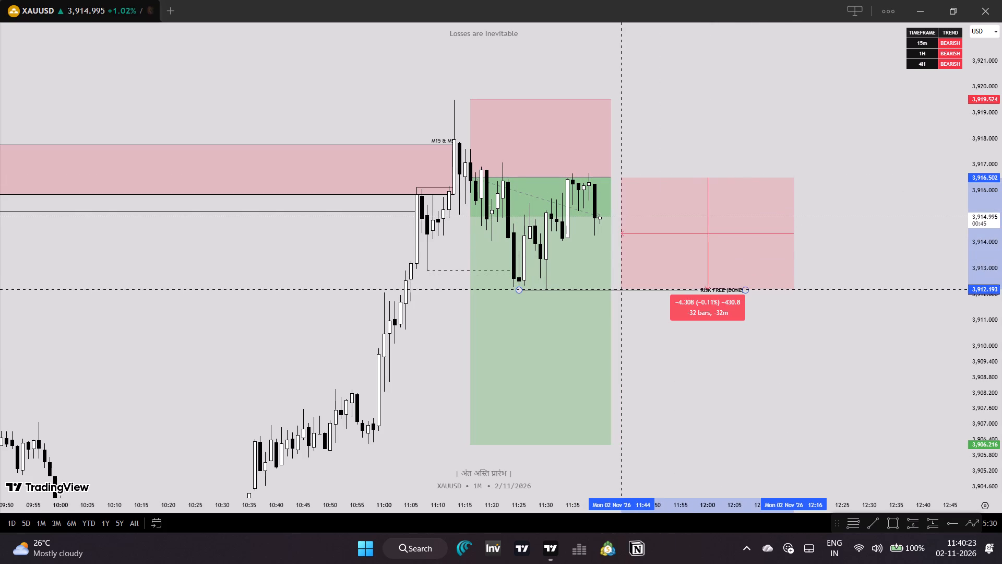
pyautogui.click(619, 289)
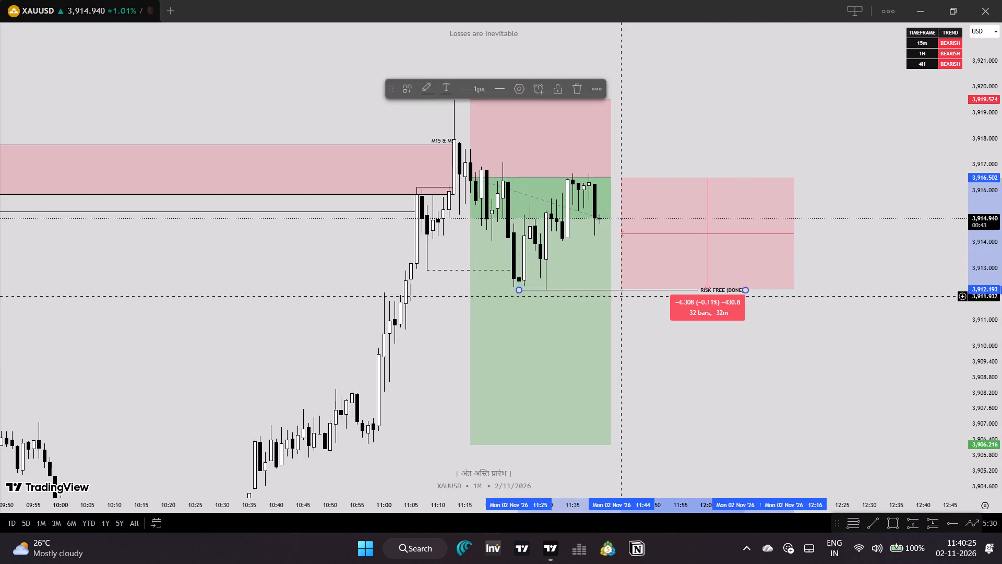
pyautogui.click(636, 330)
# Replace the RISK FREE (DONE) line's label with "40 PIPS" and nudge the line slightly lower.
pyautogui.click(721, 291)
pyautogui.click(738, 288)
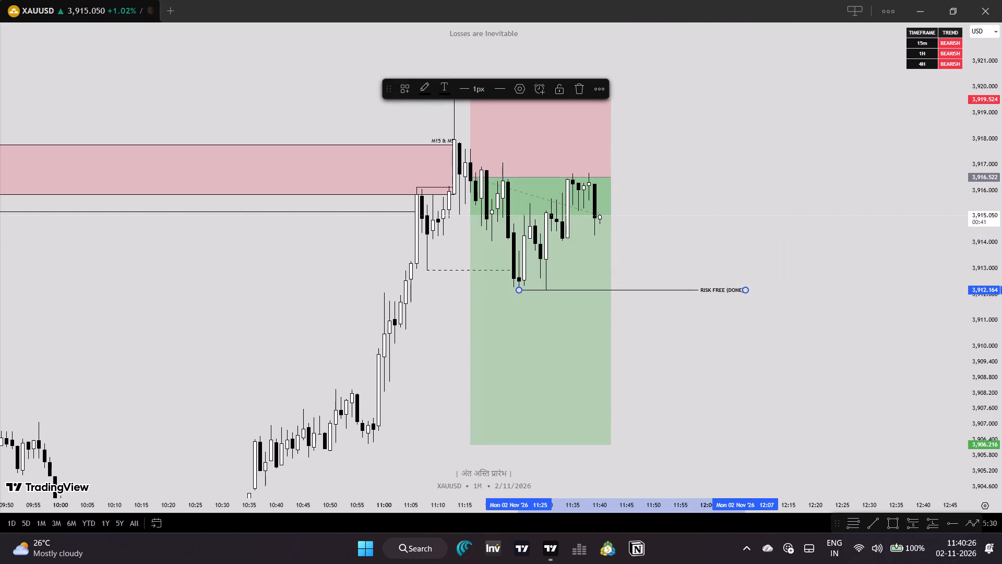
pyautogui.press('BackSpace')
pyautogui.press('BackSpace')
pyautogui.press('BackSpace')
pyautogui.press('BackSpace')
pyautogui.press('BackSpace')
pyautogui.press('BackSpace')
pyautogui.press('BackSpace')
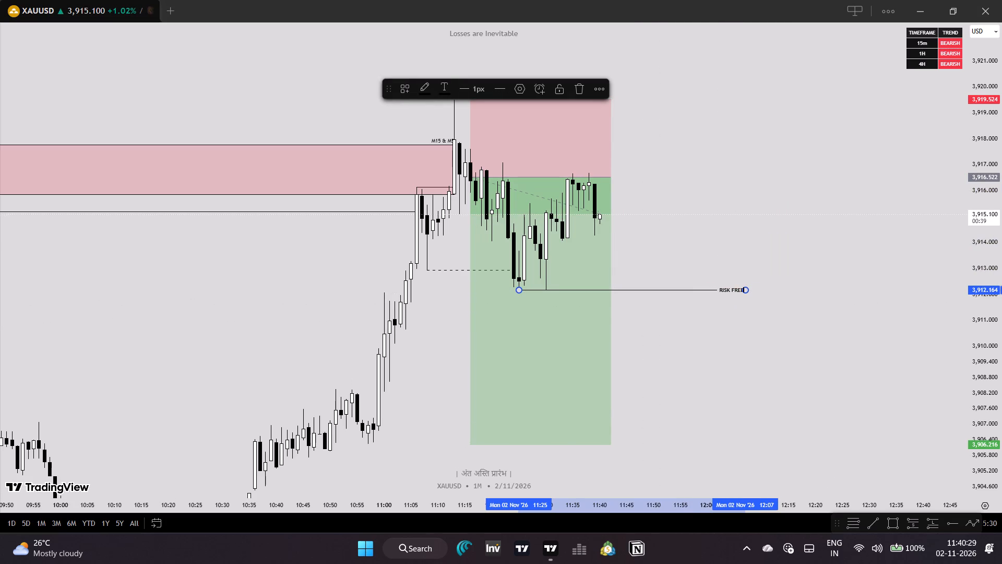
pyautogui.press('BackSpace')
pyautogui.press('BackSpace')
pyautogui.press('BackSpace')
pyautogui.press('BackSpace')
pyautogui.press('BackSpace')
pyautogui.press('BackSpace')
pyautogui.press('BackSpace')
pyautogui.press('BackSpace')
pyautogui.press('BackSpace')
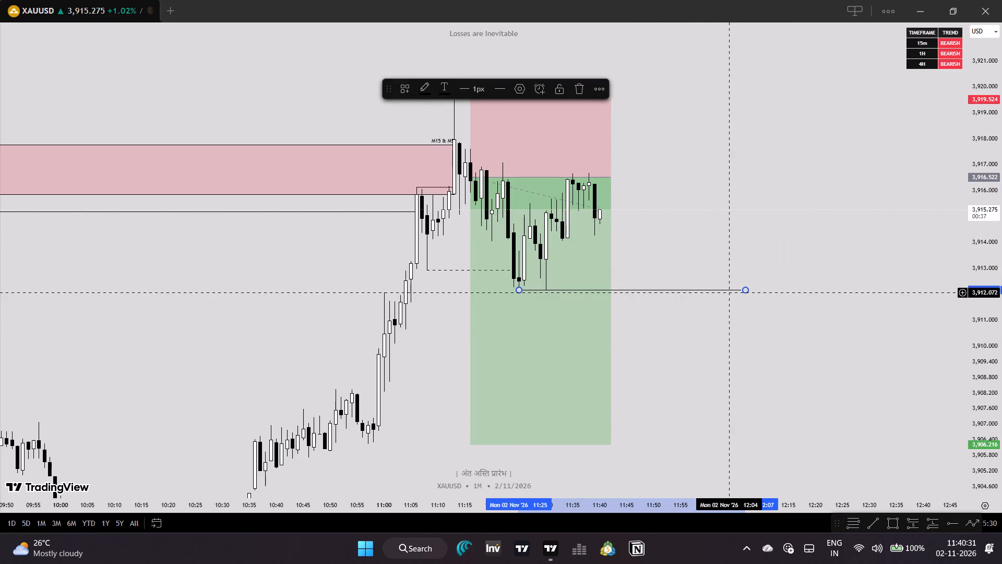
pyautogui.write('40 PIPS')
pyautogui.click(849, 120)
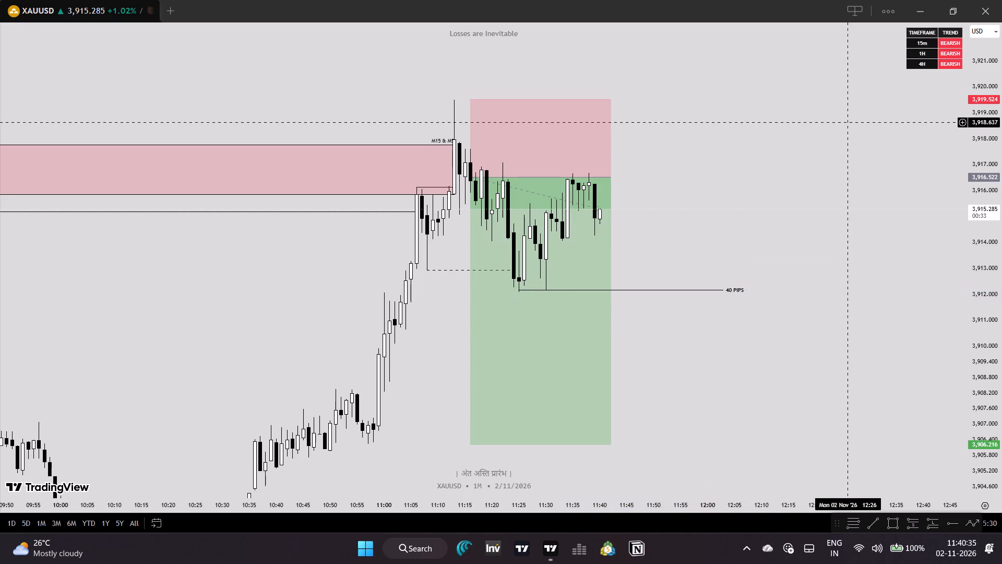
pyautogui.click(672, 289)
pyautogui.click(697, 263)
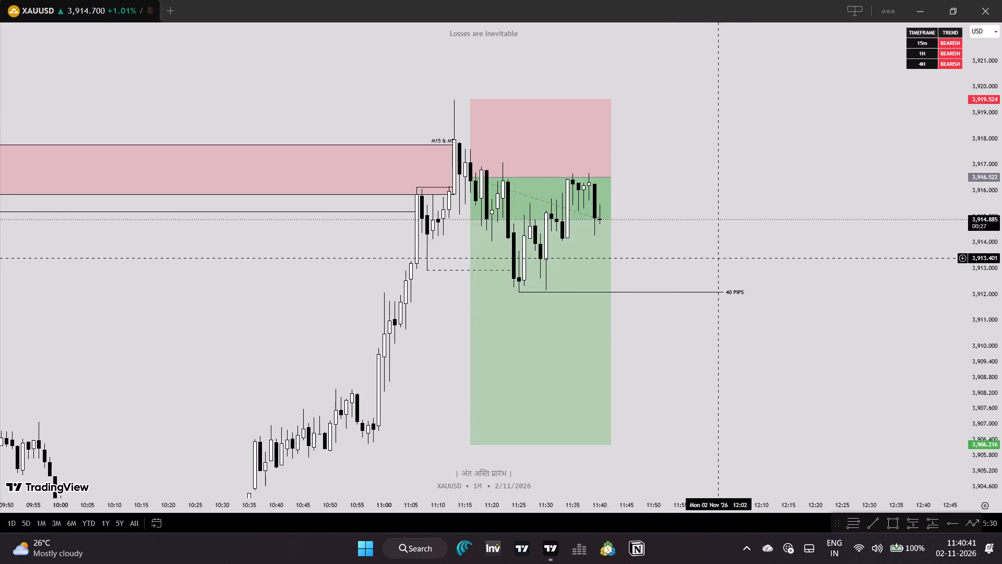
# Extend the short position's time edge to 11:44.
pyautogui.moveTo(609, 179); pyautogui.dragTo(619, 184)
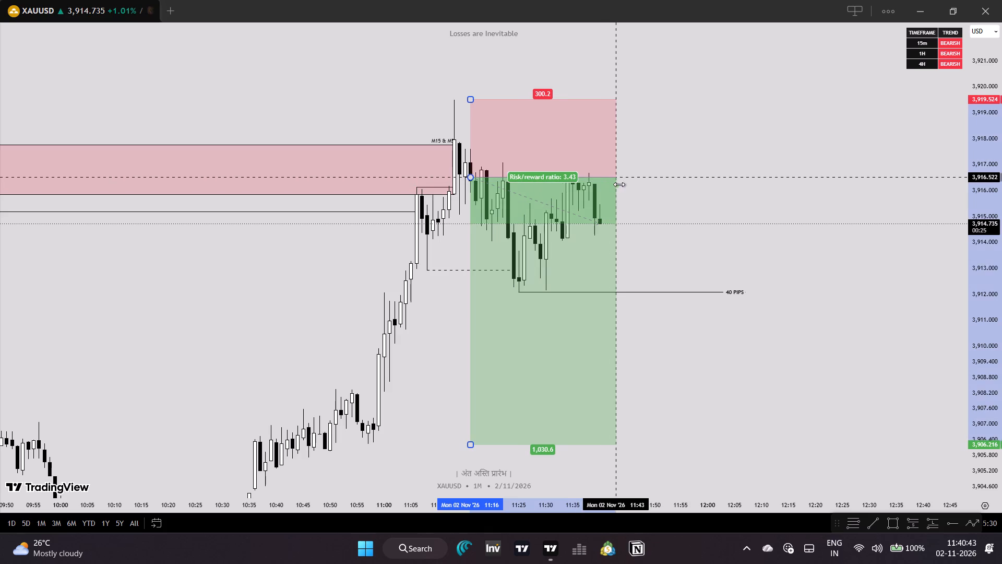
pyautogui.moveTo(619, 184); pyautogui.dragTo(622, 184)
pyautogui.click(657, 208)
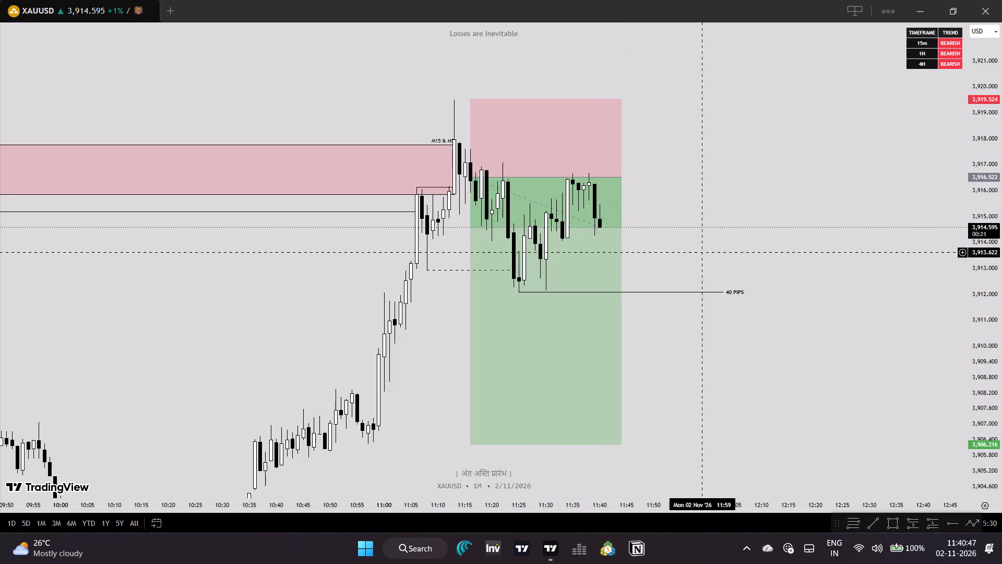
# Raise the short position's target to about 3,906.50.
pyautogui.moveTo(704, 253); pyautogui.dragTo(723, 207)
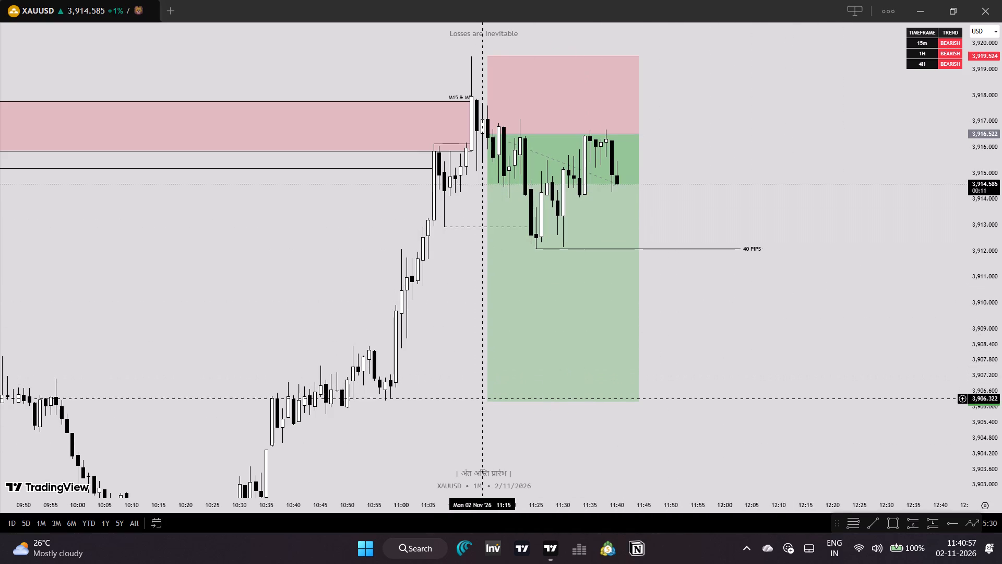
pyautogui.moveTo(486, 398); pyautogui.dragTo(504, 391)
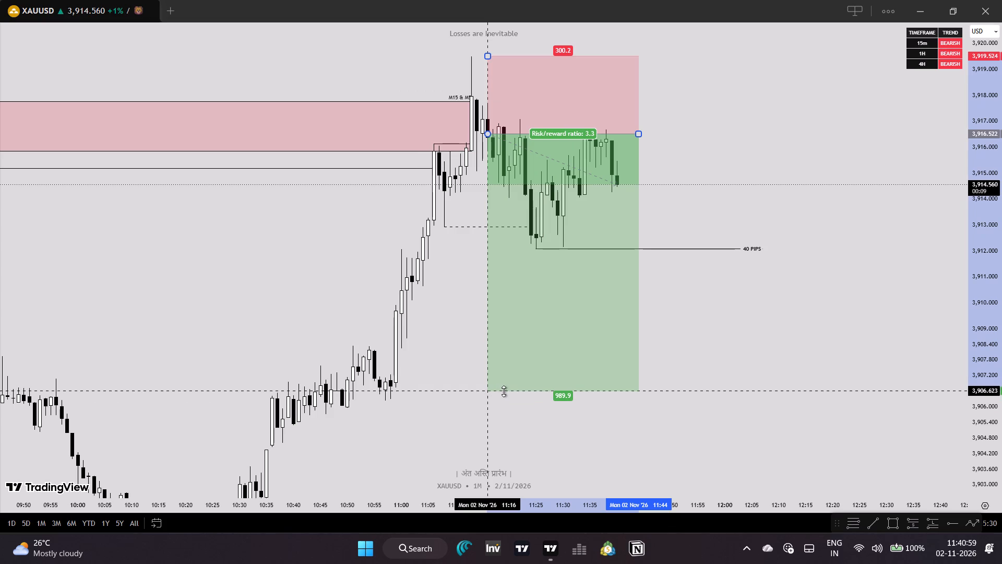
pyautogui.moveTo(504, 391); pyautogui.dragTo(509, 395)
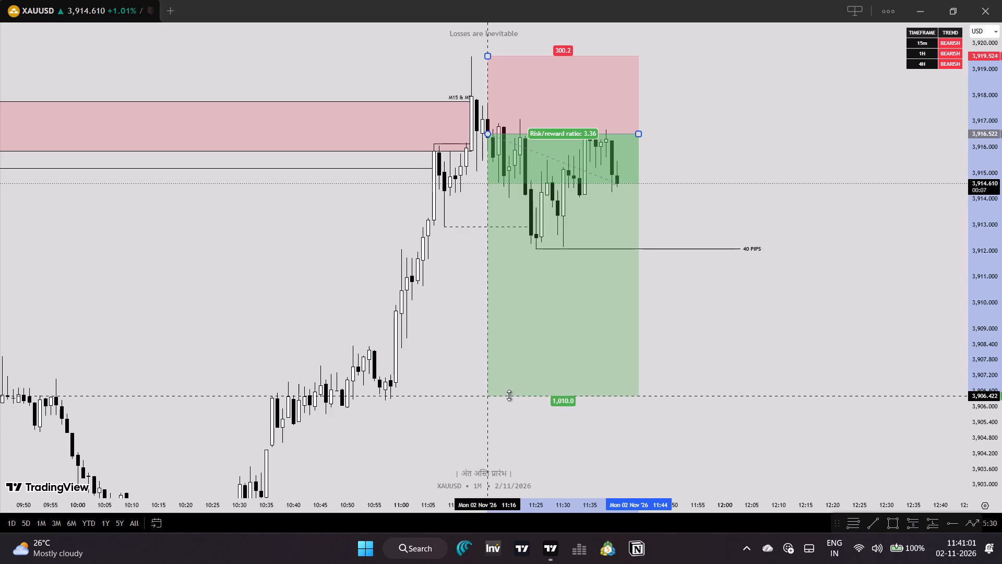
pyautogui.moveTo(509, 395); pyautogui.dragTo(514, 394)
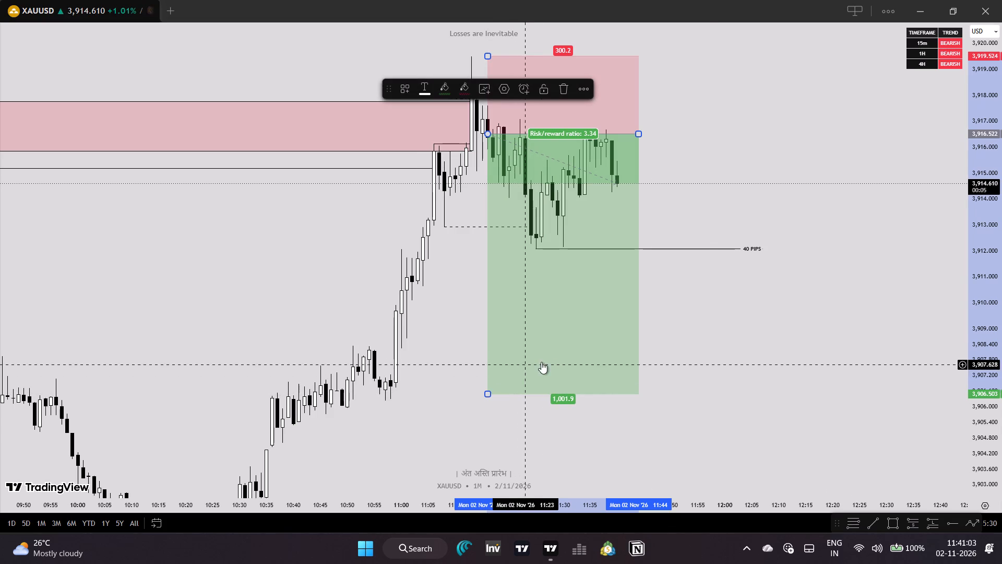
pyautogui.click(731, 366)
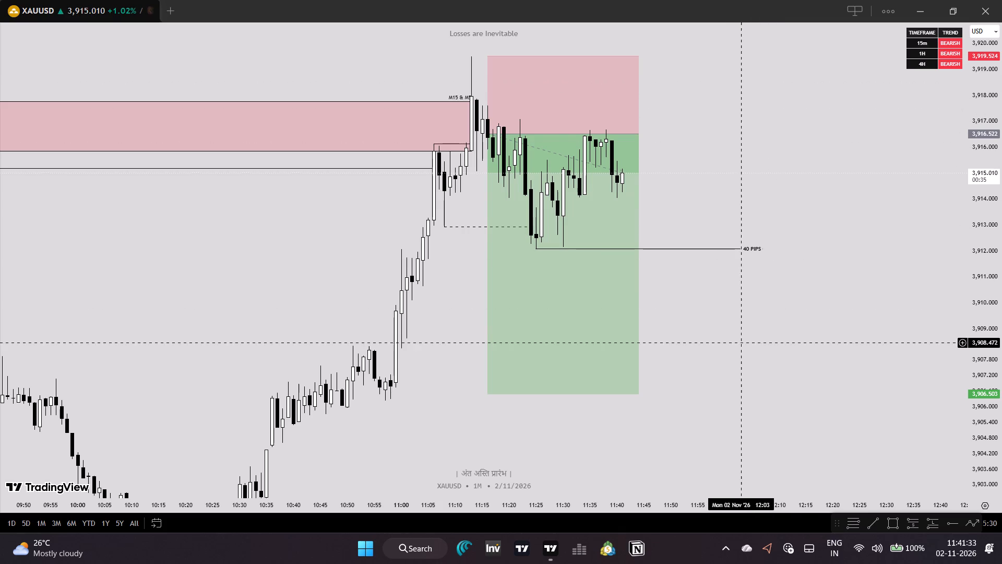
# Lower the short position's target to about 3,898.01, just below the 10:25 swing low.
pyautogui.moveTo(742, 343); pyautogui.dragTo(768, 180)
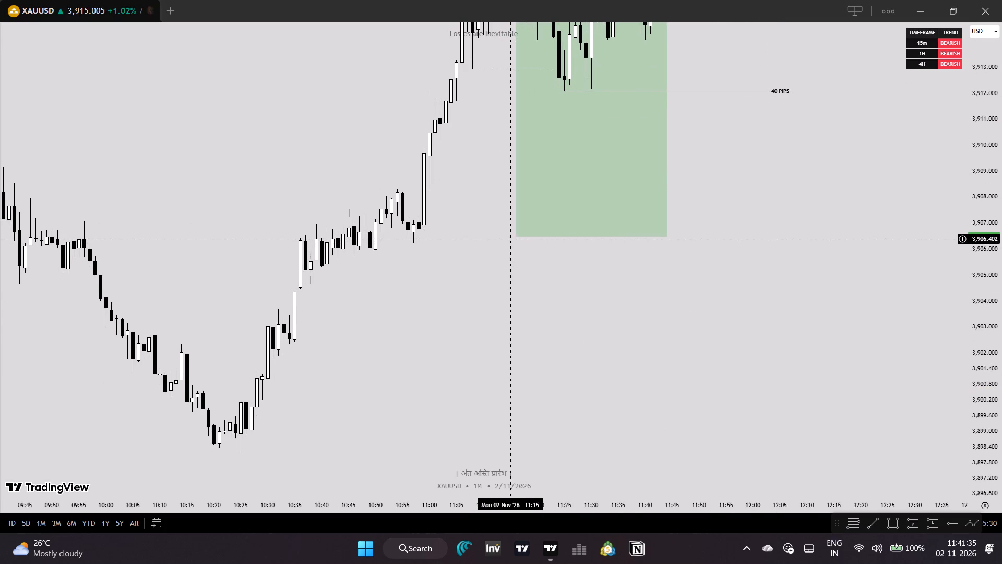
pyautogui.moveTo(515, 237); pyautogui.dragTo(477, 443)
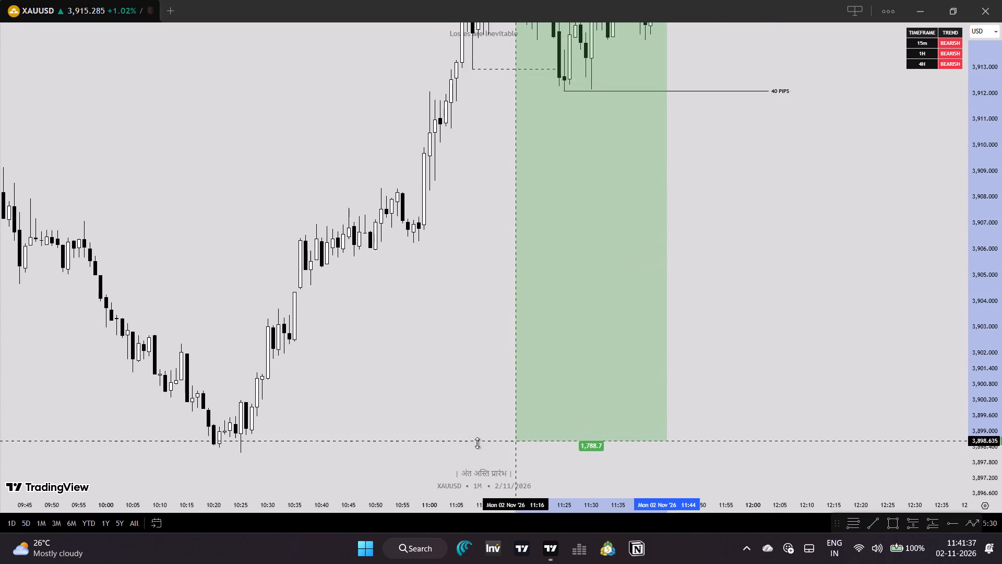
pyautogui.moveTo(477, 443); pyautogui.dragTo(483, 455)
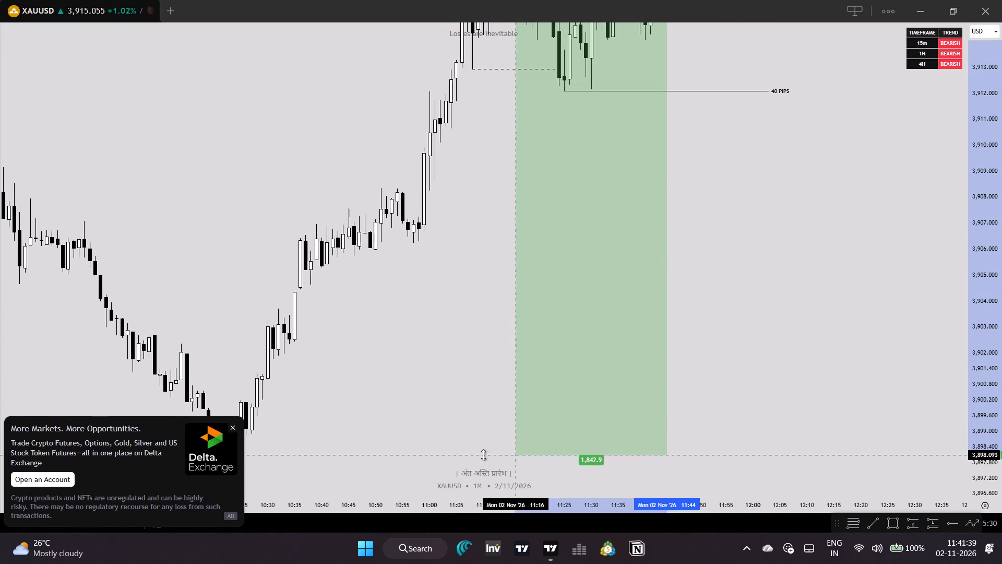
pyautogui.moveTo(483, 455); pyautogui.dragTo(486, 458)
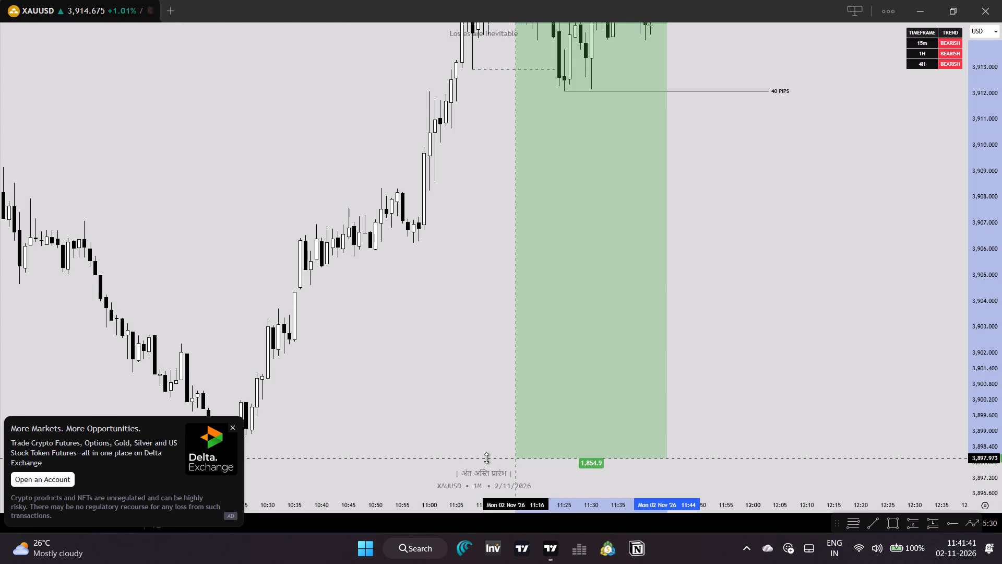
pyautogui.moveTo(486, 458); pyautogui.dragTo(485, 456)
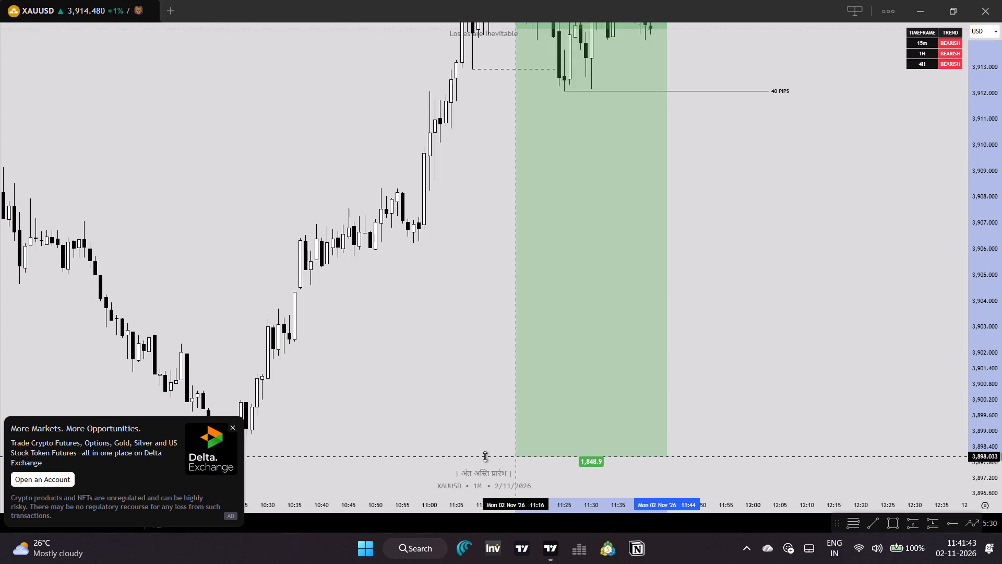
pyautogui.moveTo(485, 456); pyautogui.dragTo(486, 457)
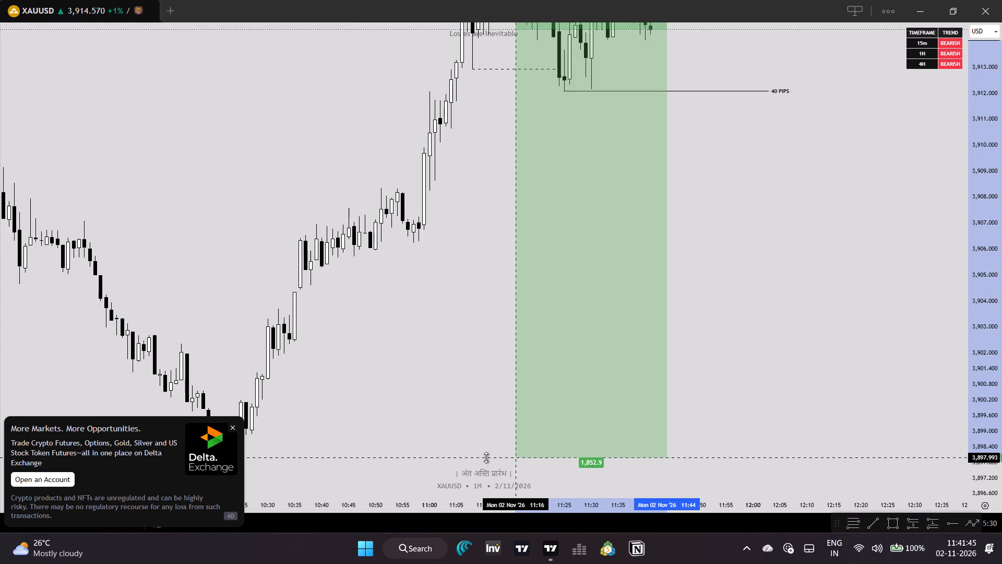
pyautogui.moveTo(486, 457); pyautogui.dragTo(493, 459)
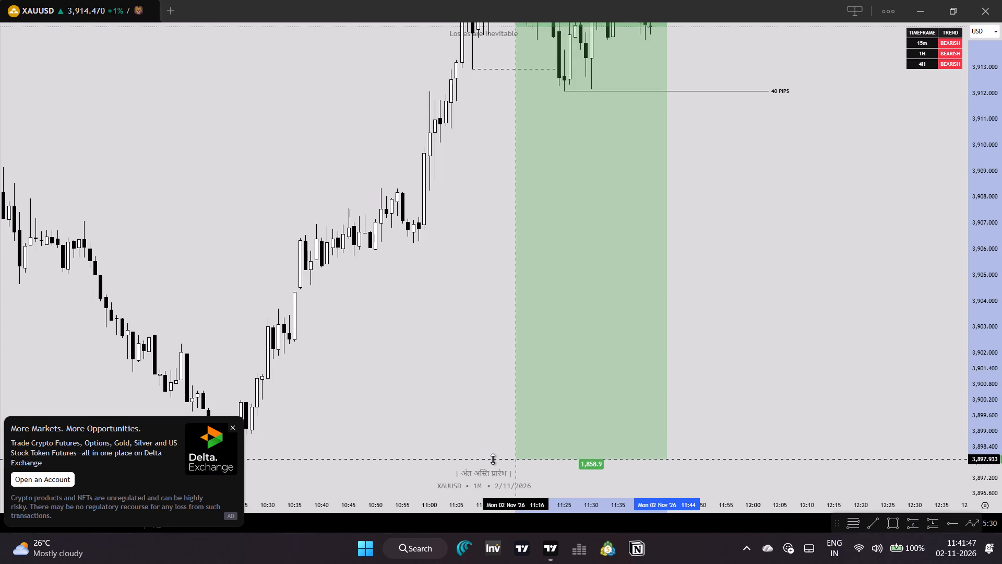
pyautogui.moveTo(493, 459); pyautogui.dragTo(494, 457)
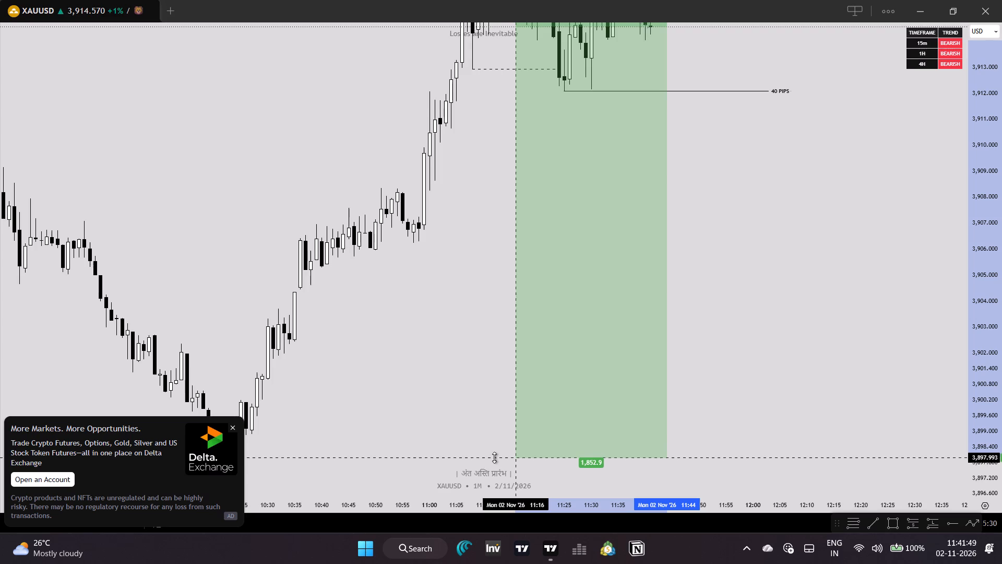
pyautogui.moveTo(494, 457); pyautogui.dragTo(500, 458)
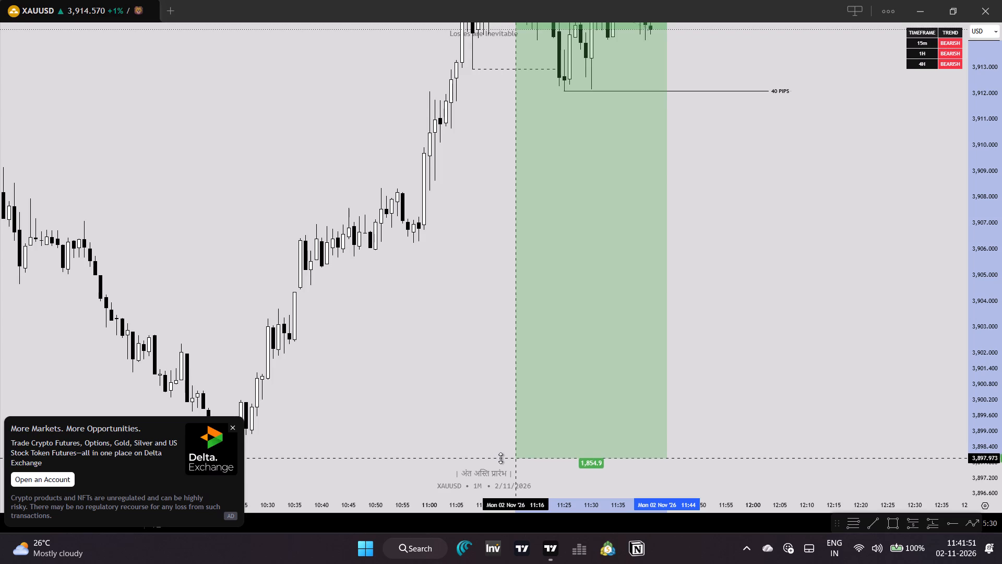
pyautogui.moveTo(500, 458); pyautogui.dragTo(505, 457)
# Compress the price and time scales to examine the short position's target against the earlier session lows.
pyautogui.moveTo(737, 332); pyautogui.dragTo(738, 395)
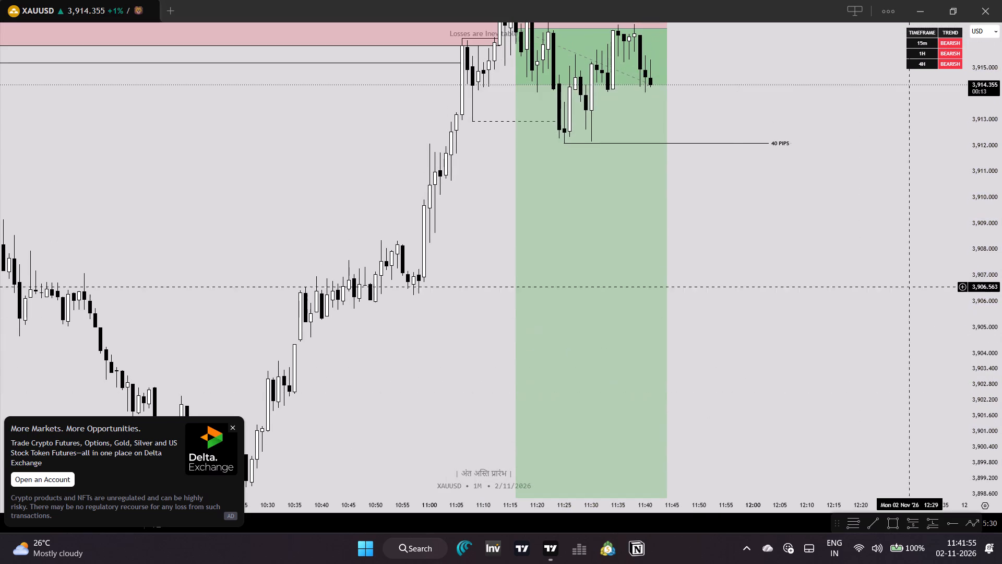
pyautogui.moveTo(979, 263); pyautogui.dragTo(973, 352)
pyautogui.moveTo(818, 386); pyautogui.dragTo(768, 397)
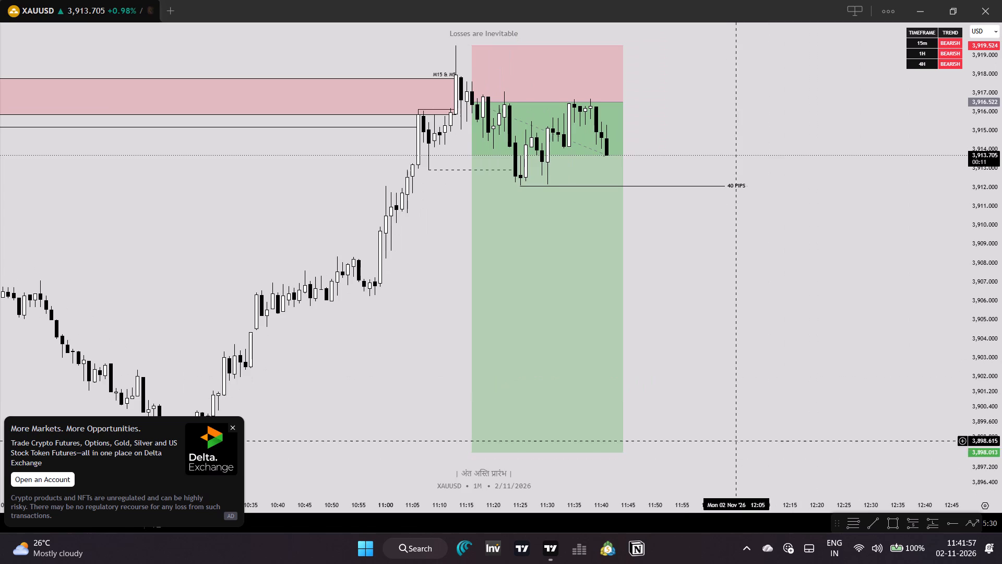
pyautogui.moveTo(681, 509); pyautogui.dragTo(791, 515)
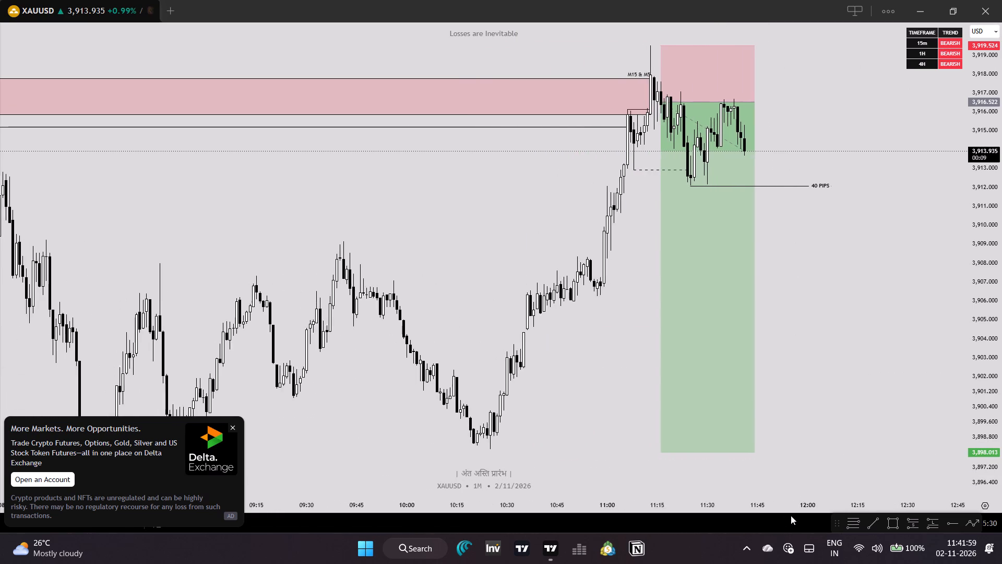
pyautogui.moveTo(791, 515); pyautogui.dragTo(792, 516)
pyautogui.moveTo(872, 429); pyautogui.dragTo(814, 358)
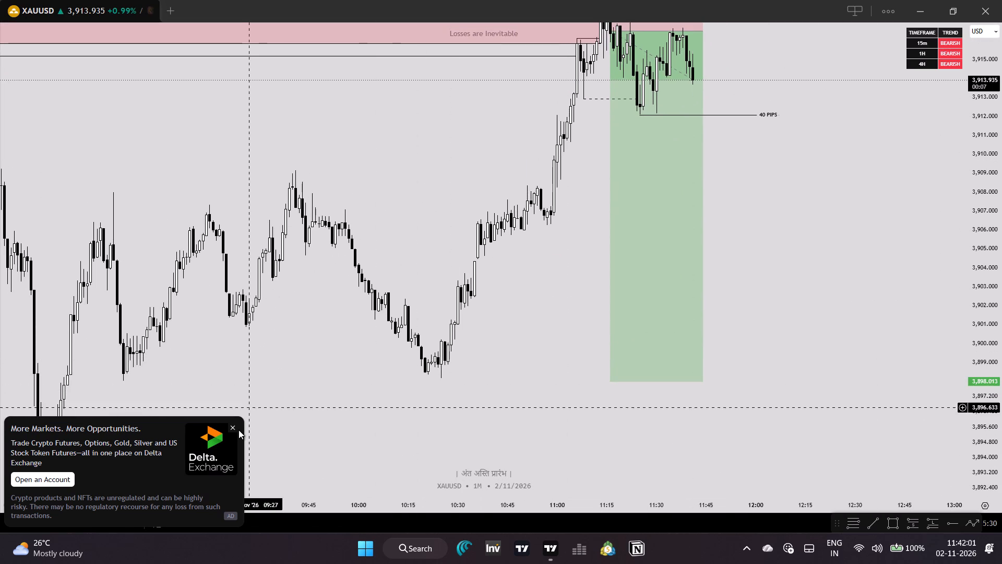
# Close the Delta Exchange advertisement.
pyautogui.click(234, 425)
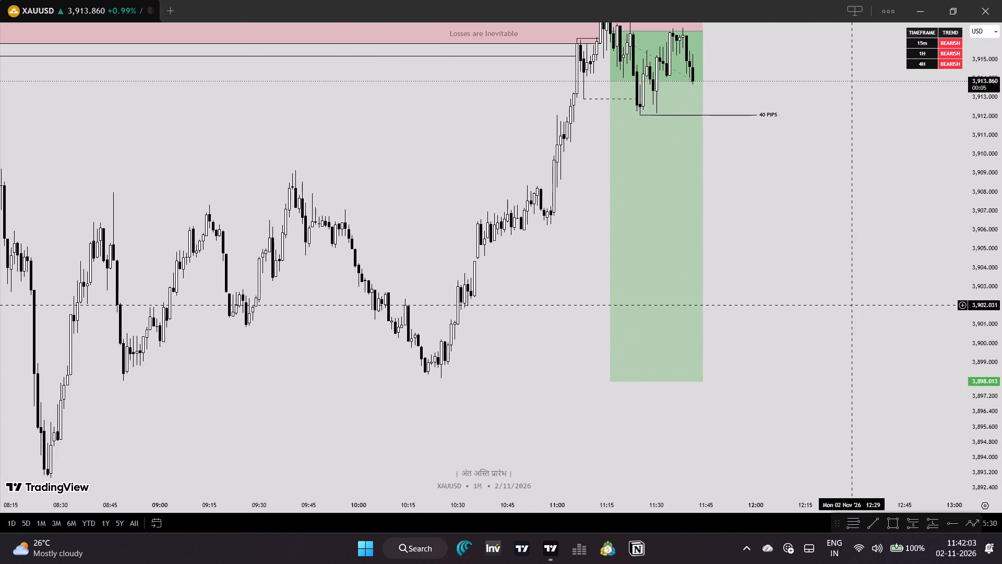
# Lower the short position's target to about 3,892.92, level with the swing low just before 08:30.
pyautogui.click(773, 361)
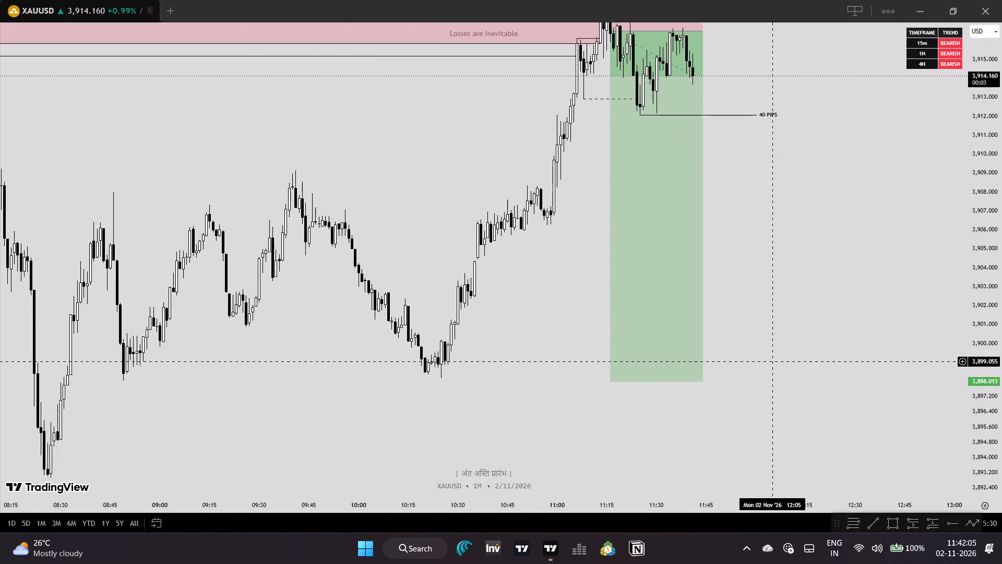
pyautogui.moveTo(784, 418); pyautogui.dragTo(718, 439)
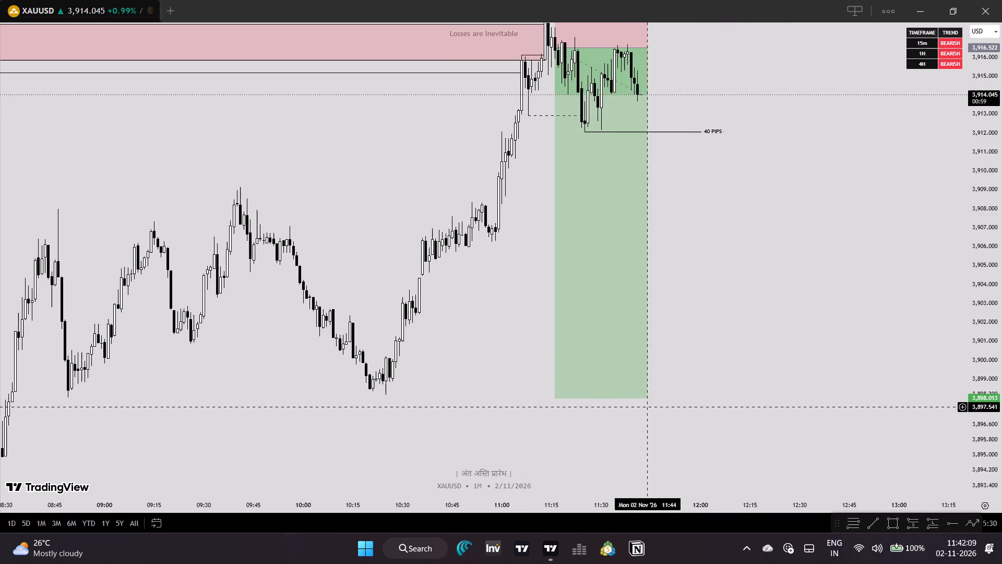
pyautogui.moveTo(677, 396); pyautogui.dragTo(830, 246)
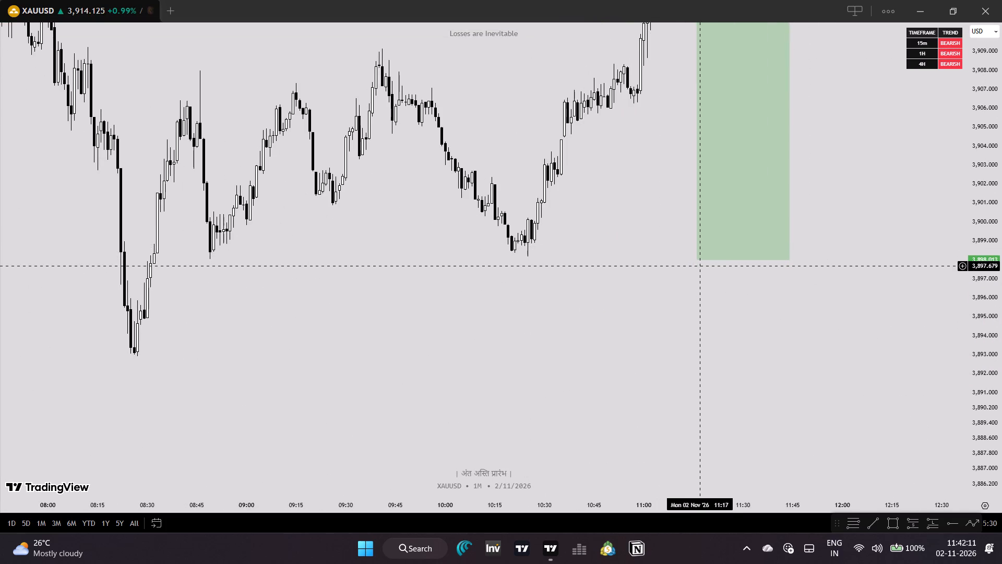
pyautogui.moveTo(694, 261); pyautogui.dragTo(669, 356)
pyautogui.click(669, 356)
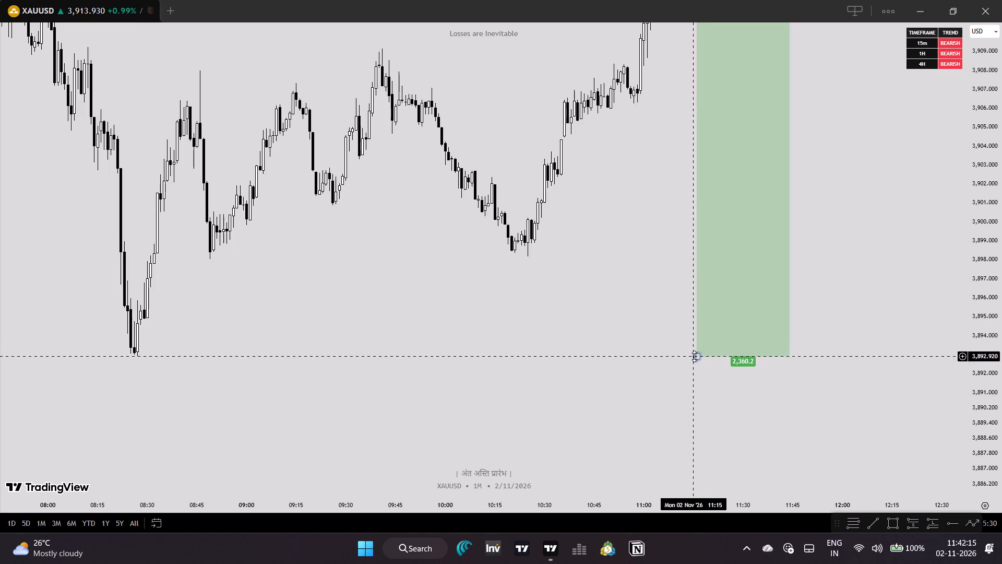
pyautogui.moveTo(696, 358); pyautogui.dragTo(703, 356)
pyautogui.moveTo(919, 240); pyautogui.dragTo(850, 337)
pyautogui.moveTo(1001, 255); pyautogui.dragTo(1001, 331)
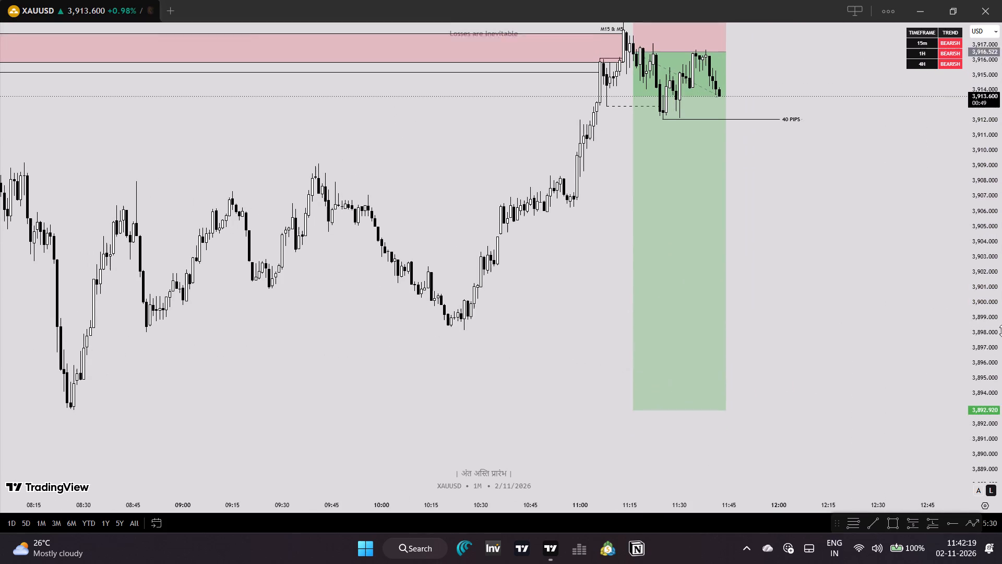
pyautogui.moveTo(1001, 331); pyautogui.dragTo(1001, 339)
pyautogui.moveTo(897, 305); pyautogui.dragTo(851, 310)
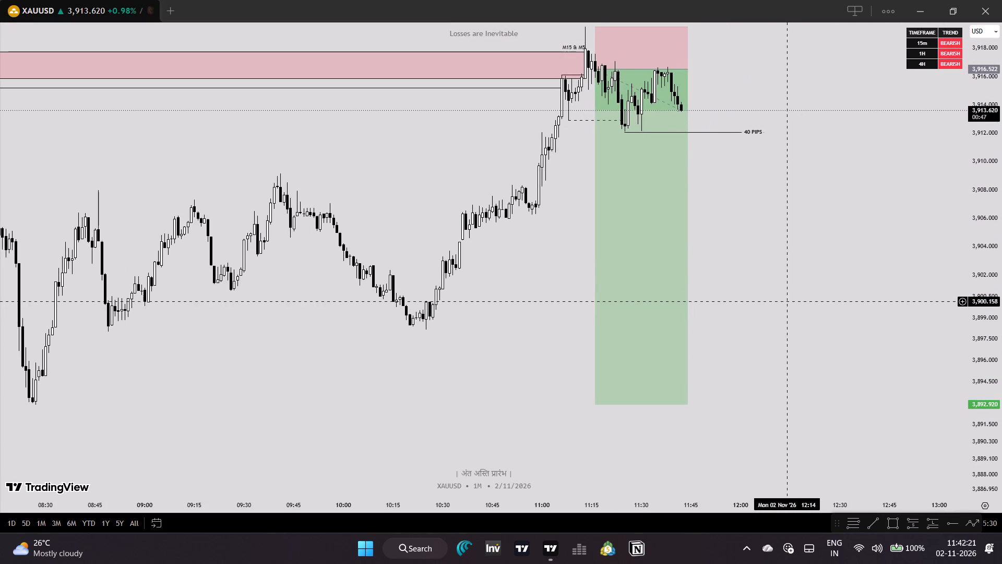
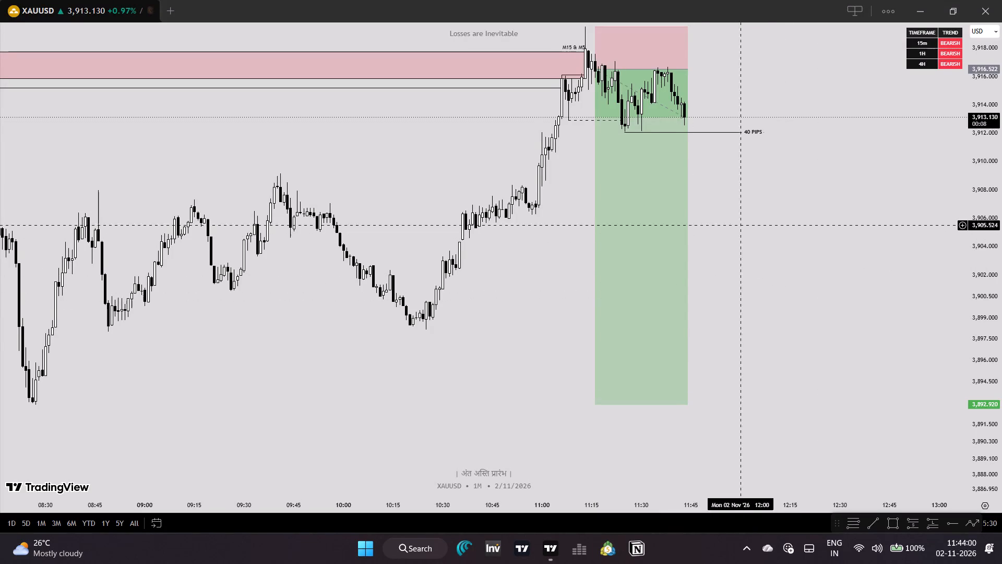
# Extend the short position's width to about 11:55.
pyautogui.moveTo(766, 220); pyautogui.dragTo(756, 256)
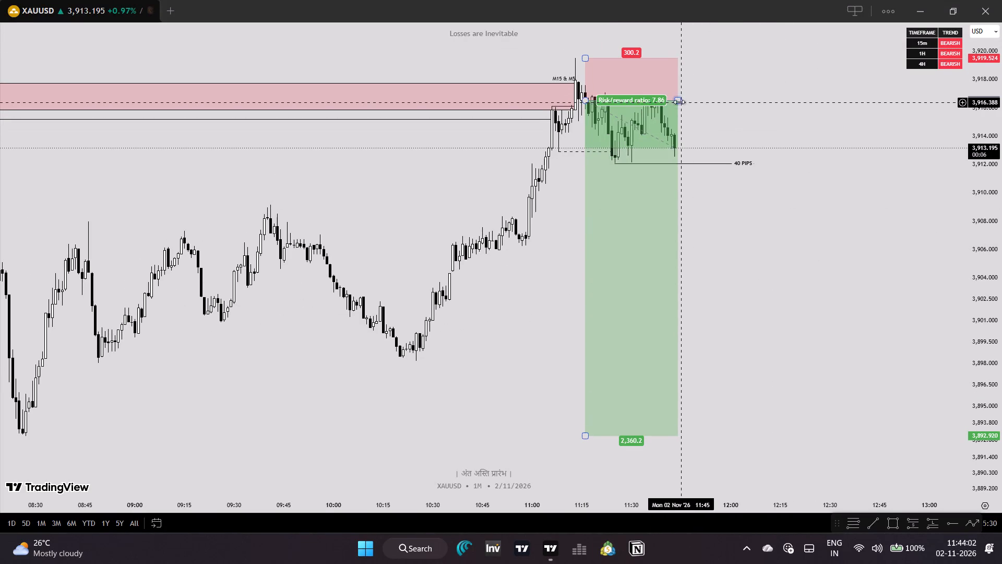
pyautogui.moveTo(678, 101); pyautogui.dragTo(714, 103)
pyautogui.click(772, 108)
# Switch the chart to the 15-minute interval and examine the short position against the previous session's lows.
pyautogui.write('15')
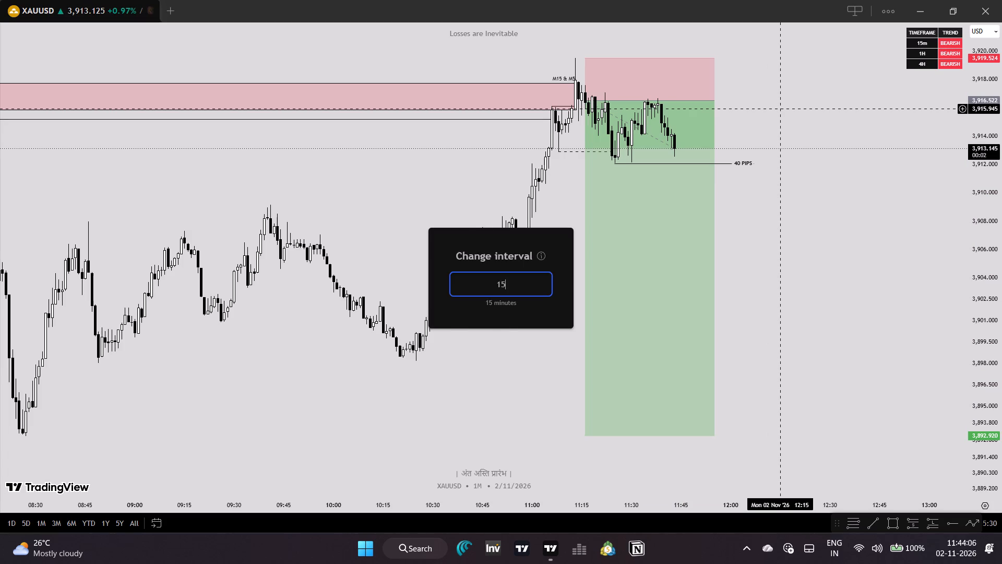
pyautogui.press('Return')
pyautogui.moveTo(992, 203); pyautogui.dragTo(994, 237)
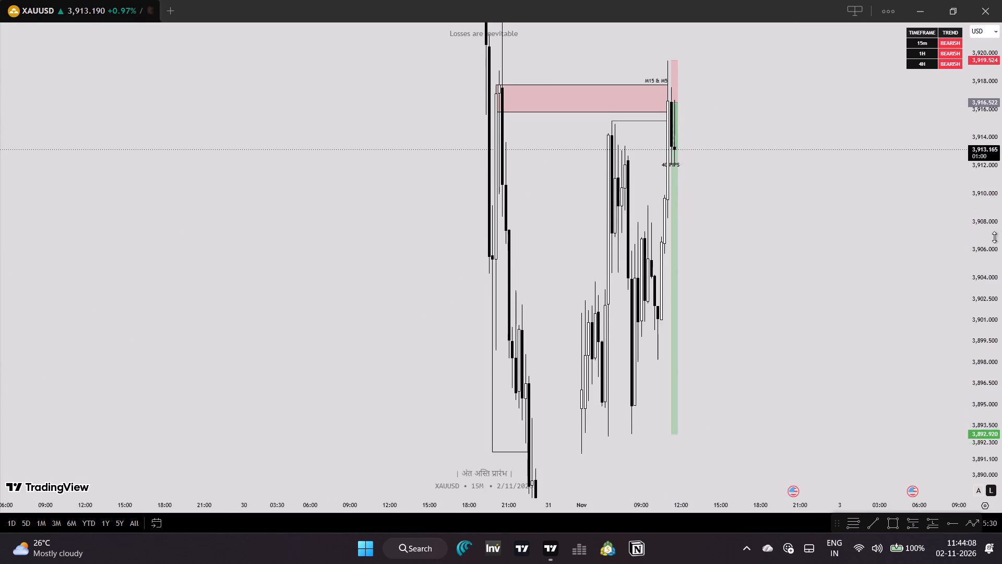
pyautogui.moveTo(994, 237); pyautogui.dragTo(996, 363)
pyautogui.moveTo(943, 320); pyautogui.dragTo(954, 320)
pyautogui.moveTo(732, 400); pyautogui.dragTo(843, 402)
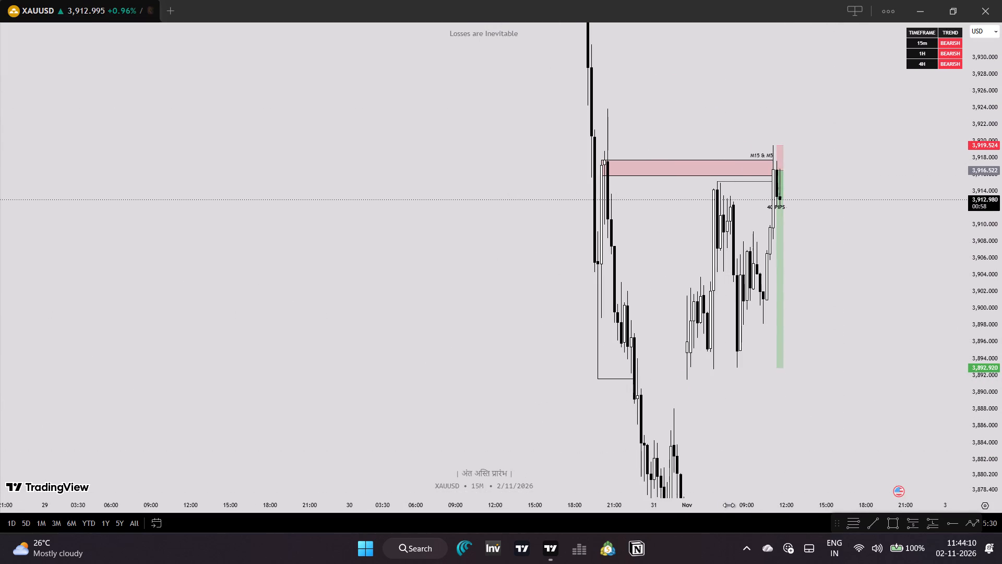
pyautogui.moveTo(727, 502); pyautogui.dragTo(448, 475)
pyautogui.moveTo(529, 426); pyautogui.dragTo(526, 368)
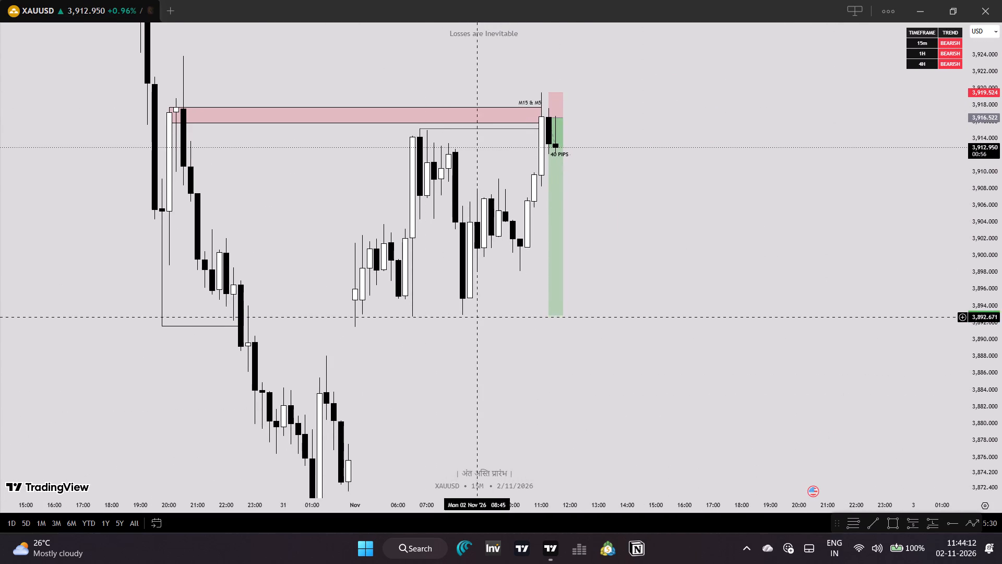
pyautogui.moveTo(642, 330); pyautogui.dragTo(725, 304)
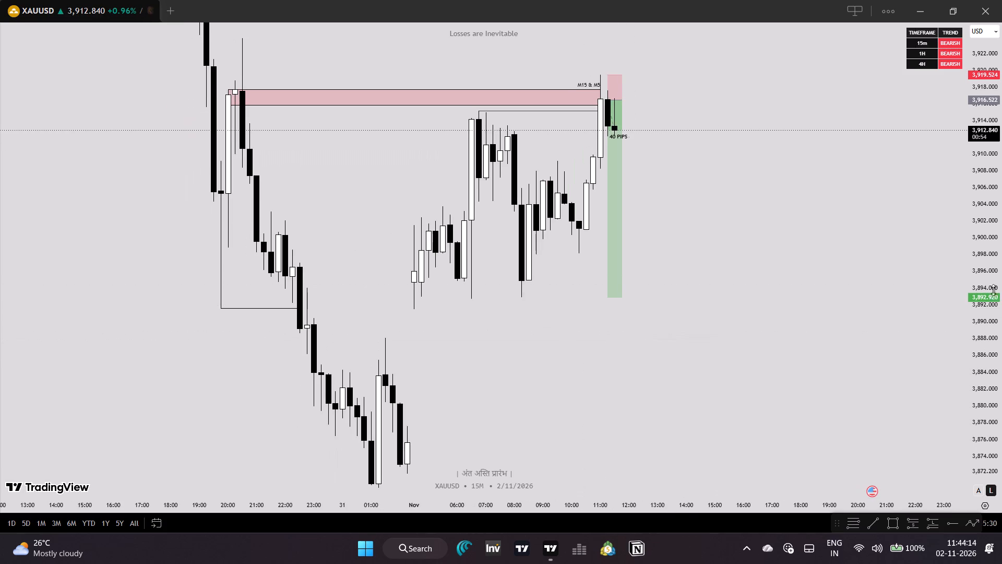
pyautogui.moveTo(992, 298); pyautogui.dragTo(993, 330)
pyautogui.moveTo(683, 272); pyautogui.dragTo(740, 272)
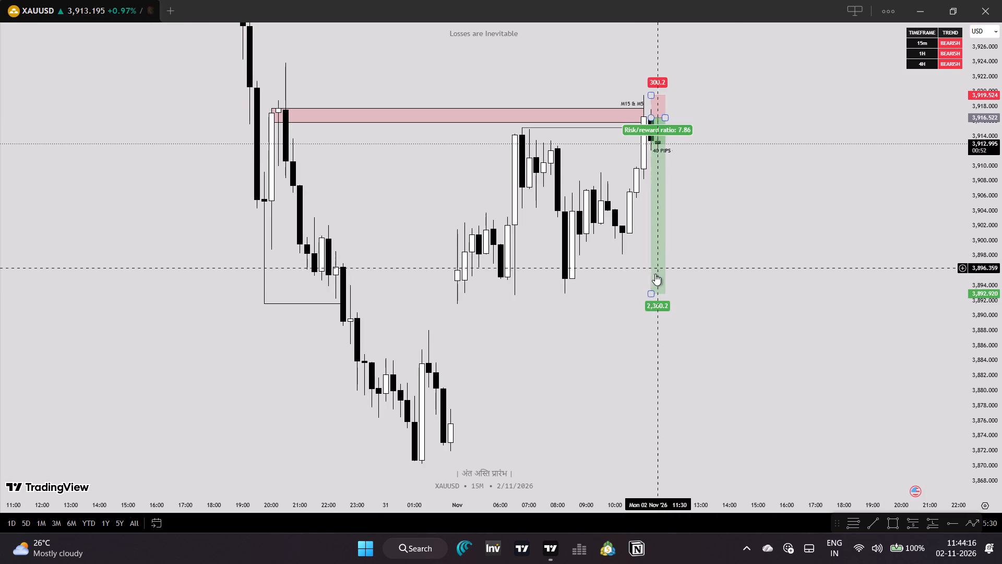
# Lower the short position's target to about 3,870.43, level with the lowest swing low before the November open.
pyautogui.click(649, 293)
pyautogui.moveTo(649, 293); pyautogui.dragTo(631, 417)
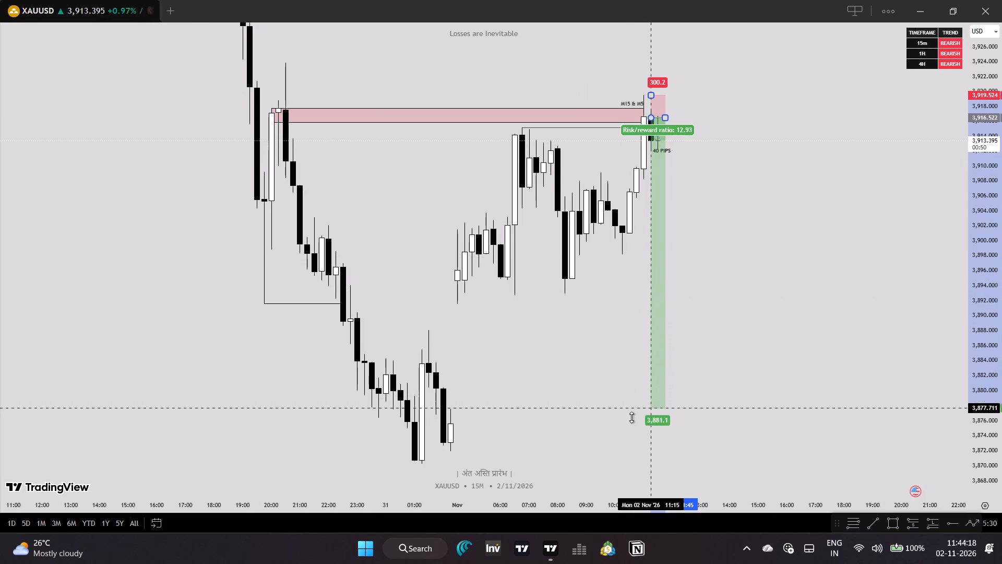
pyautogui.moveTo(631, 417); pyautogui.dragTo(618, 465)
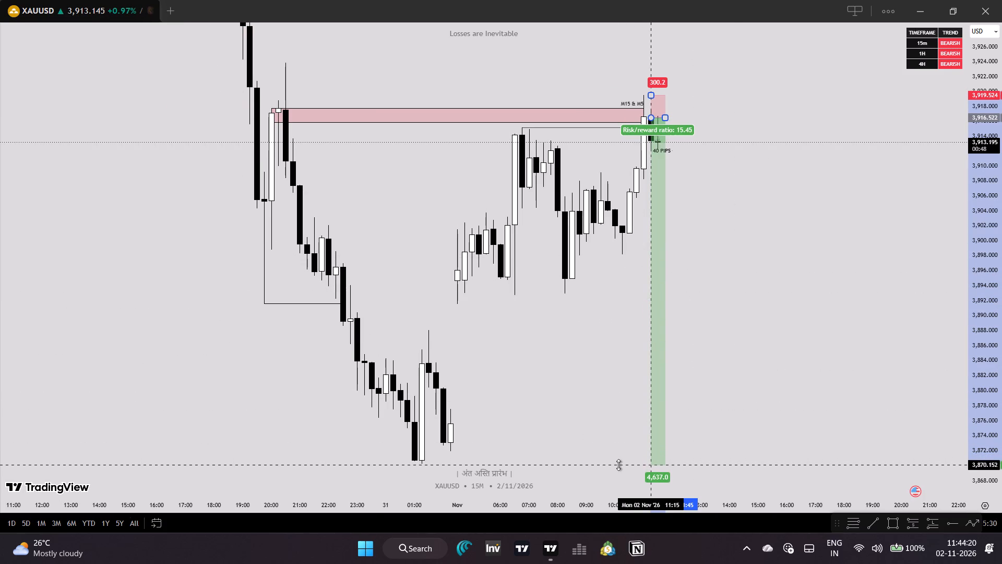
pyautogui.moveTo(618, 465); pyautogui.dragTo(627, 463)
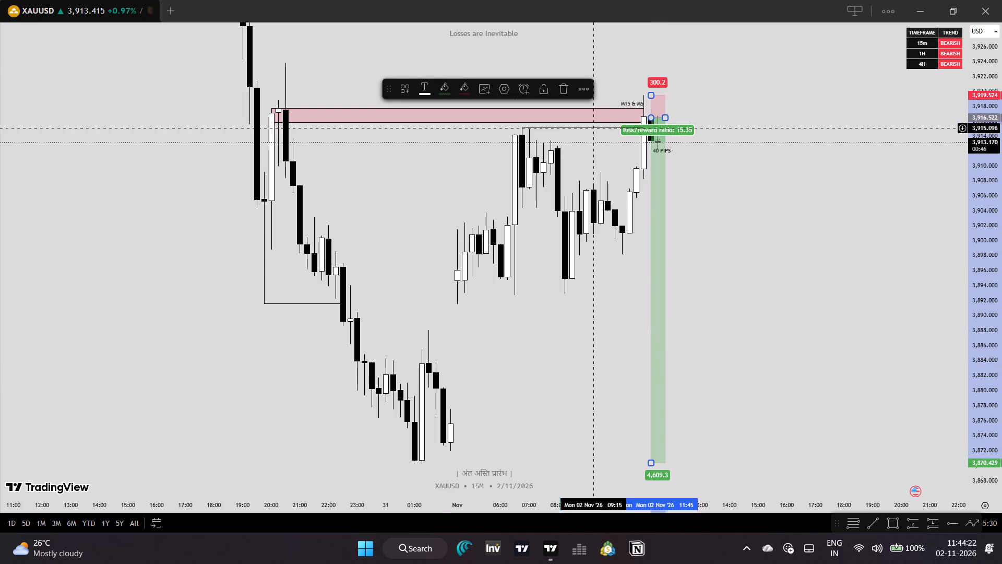
# Apply the saved 1:4 drawing template to the short position.
pyautogui.click(400, 91)
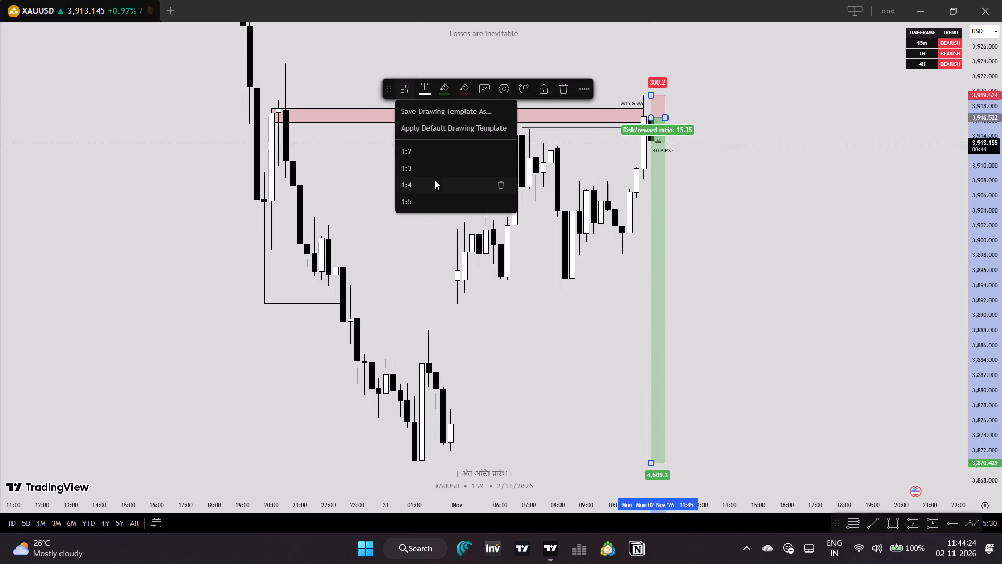
pyautogui.click(435, 180)
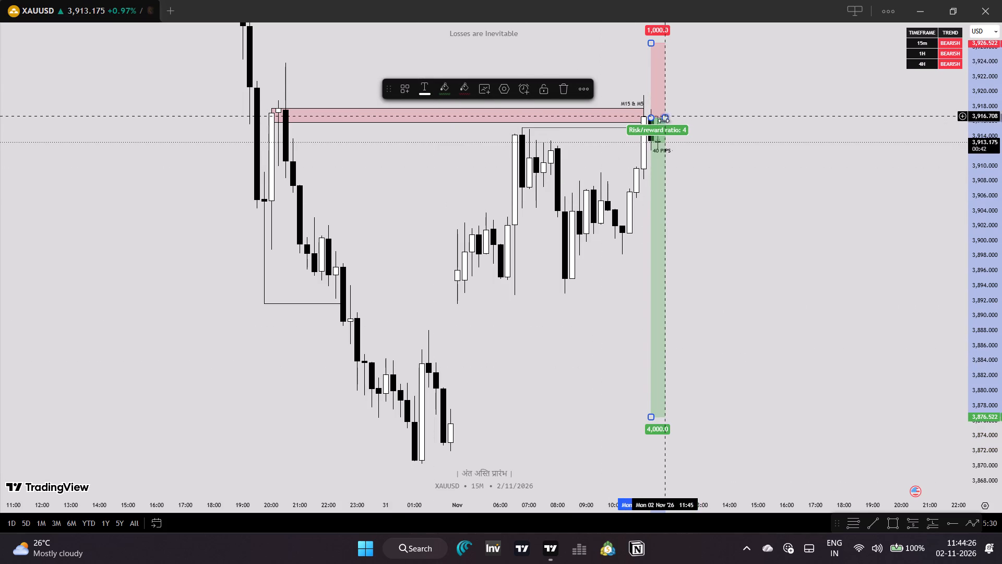
# Set the short position's stop level to 3000 ticks.
pyautogui.click(498, 83)
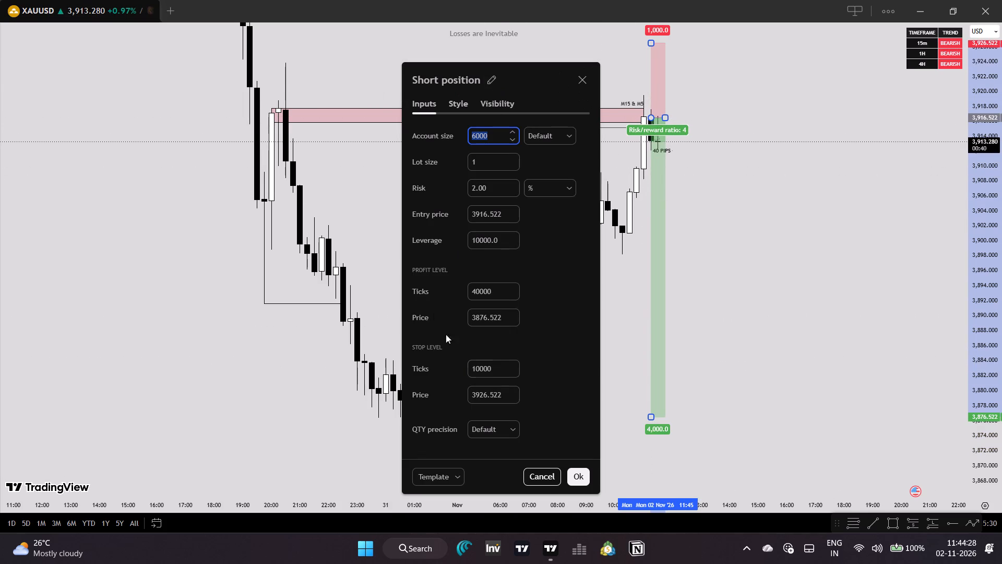
pyautogui.click(481, 367)
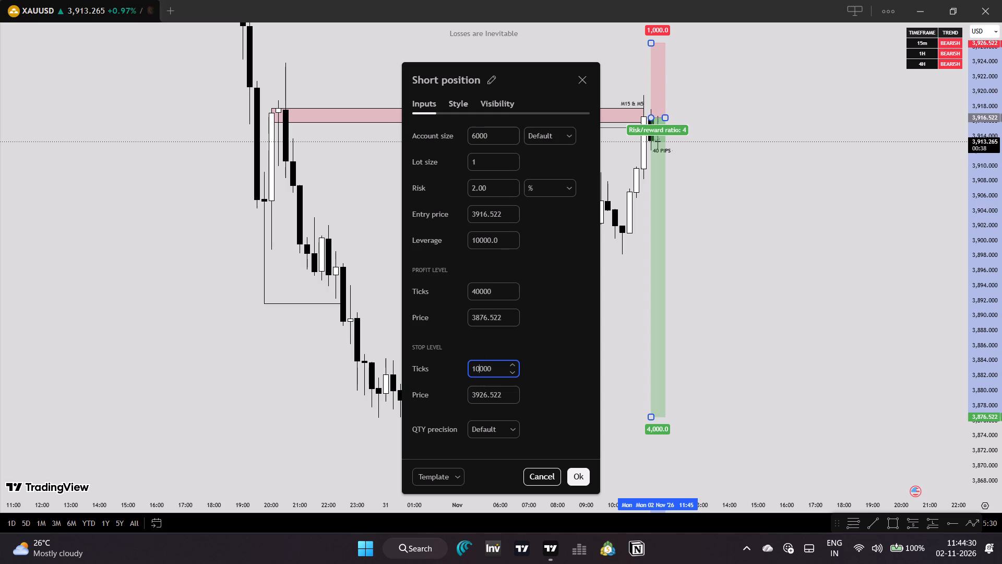
pyautogui.press('BackSpace')
pyautogui.press('BackSpace')
pyautogui.press('3')
pyautogui.click(537, 329)
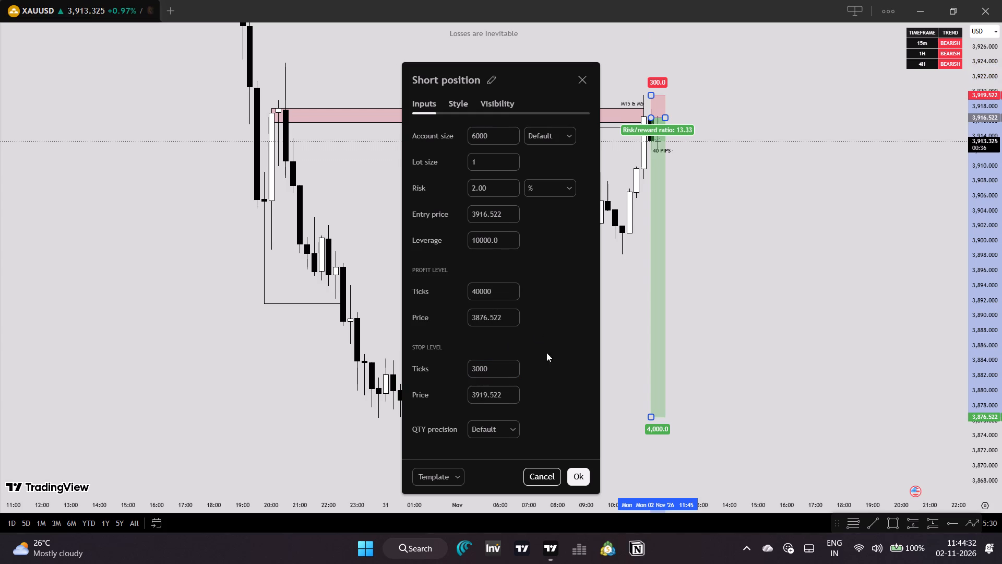
pyautogui.doubleClick(577, 471)
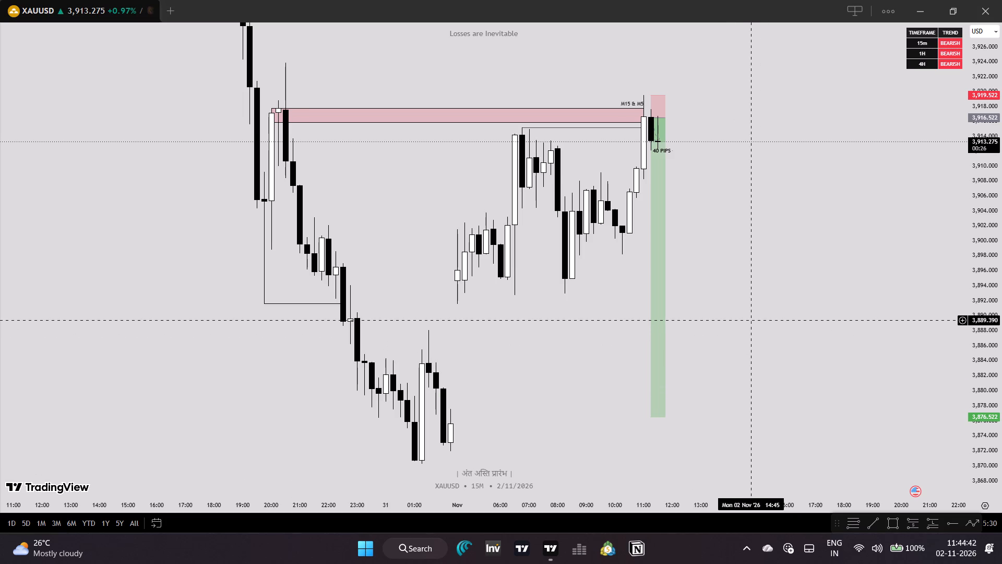
# Return the chart to the 1-minute interval and examine the short position against the session lows back to about 06:30.
pyautogui.press('1')
pyautogui.press('Return')
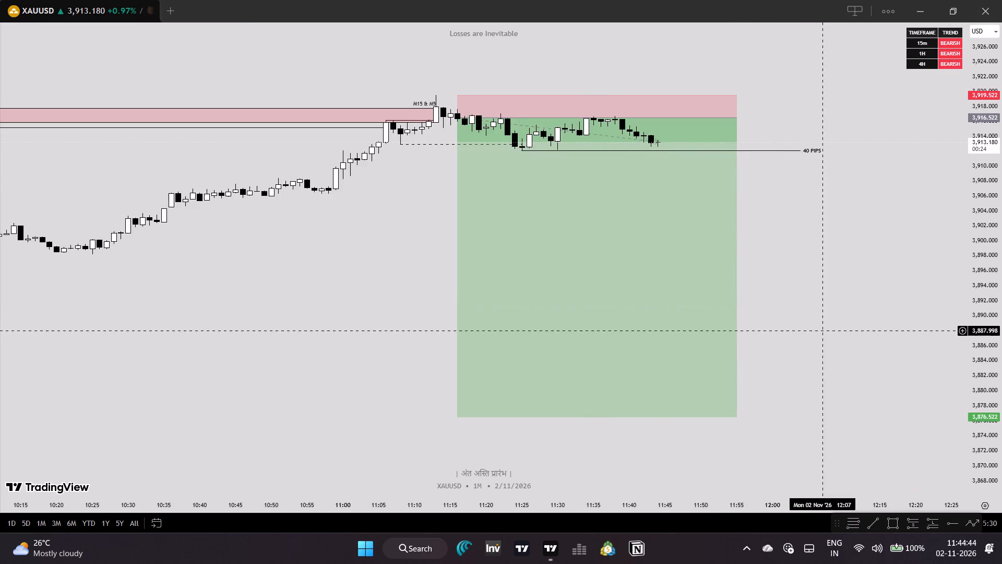
pyautogui.moveTo(817, 344); pyautogui.dragTo(777, 373)
pyautogui.moveTo(733, 506); pyautogui.dragTo(815, 500)
pyautogui.moveTo(837, 500); pyautogui.dragTo(874, 492)
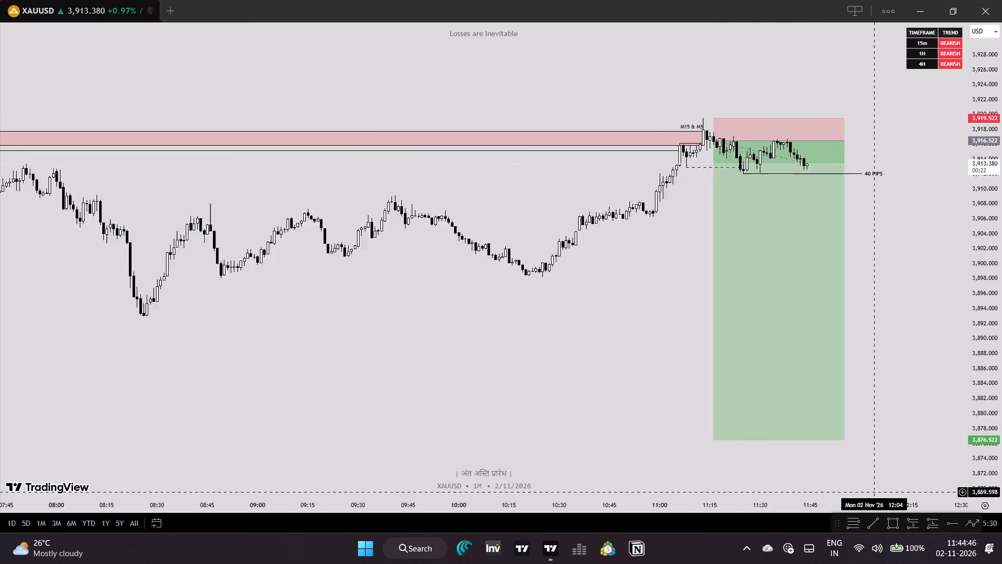
pyautogui.moveTo(874, 492); pyautogui.dragTo(879, 485)
pyautogui.moveTo(877, 473); pyautogui.dragTo(850, 476)
pyautogui.moveTo(832, 476); pyautogui.dragTo(749, 467)
pyautogui.moveTo(761, 505); pyautogui.dragTo(830, 505)
pyautogui.click(832, 505)
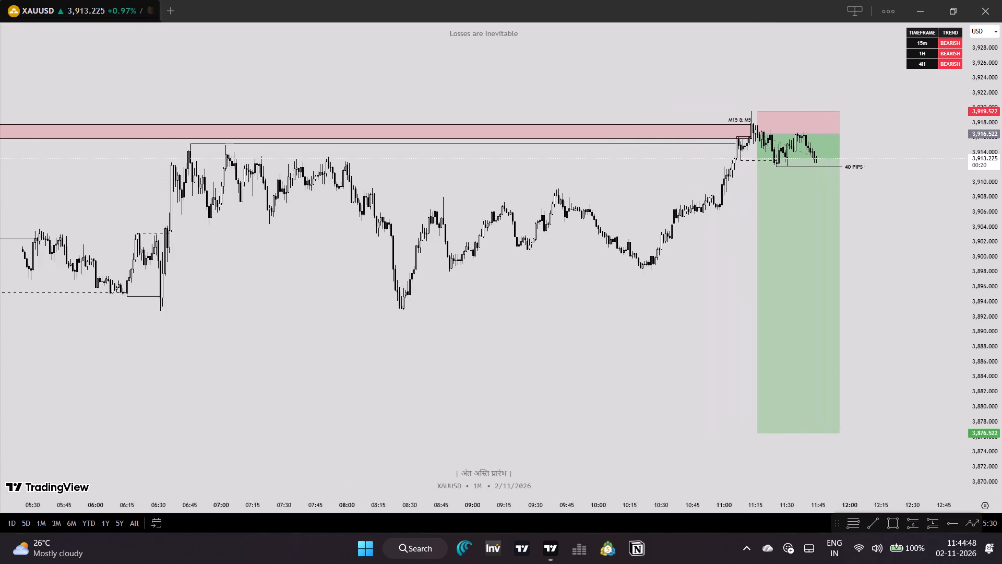
pyautogui.moveTo(846, 483); pyautogui.dragTo(833, 485)
pyautogui.moveTo(819, 485); pyautogui.dragTo(719, 480)
pyautogui.moveTo(976, 451); pyautogui.dragTo(974, 445)
pyautogui.moveTo(971, 439); pyautogui.dragTo(965, 410)
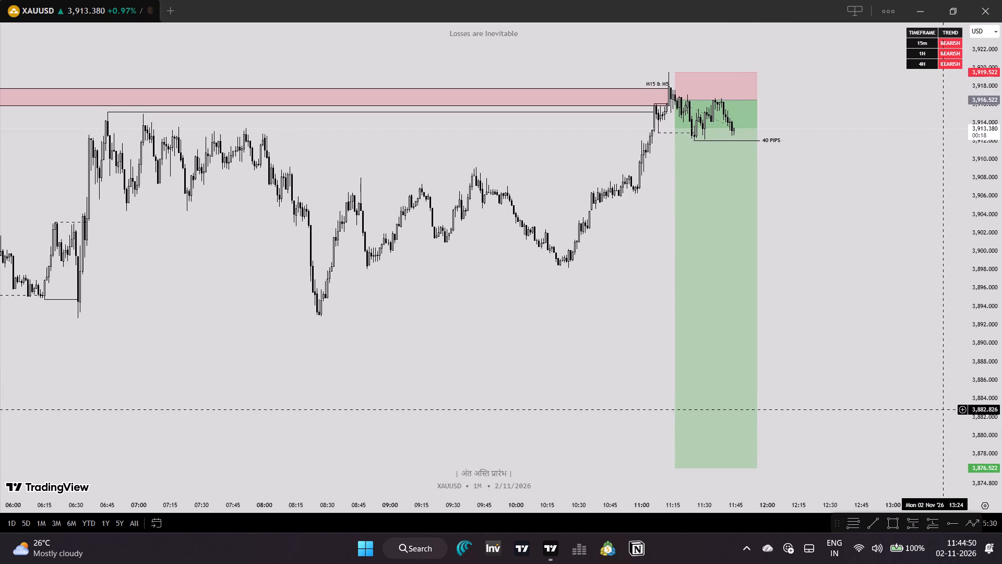
pyautogui.moveTo(940, 409); pyautogui.dragTo(908, 398)
pyautogui.moveTo(873, 387); pyautogui.dragTo(841, 392)
pyautogui.moveTo(983, 346); pyautogui.dragTo(983, 351)
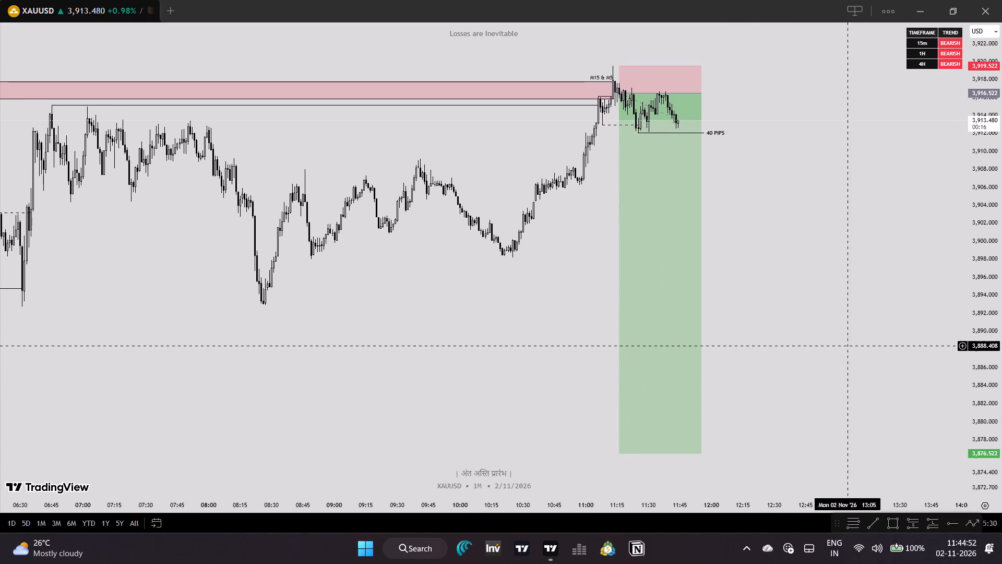
pyautogui.moveTo(838, 347); pyautogui.dragTo(829, 354)
pyautogui.moveTo(786, 356); pyautogui.dragTo(796, 356)
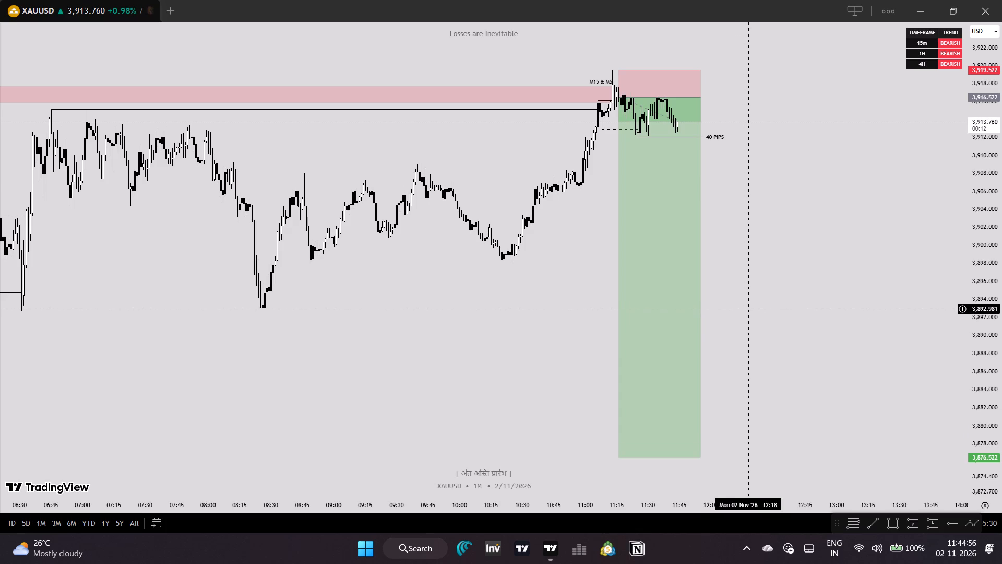
# Draw a horizontal ray from the 08:26 swing low at about 3,893.10.
pyautogui.click(955, 520)
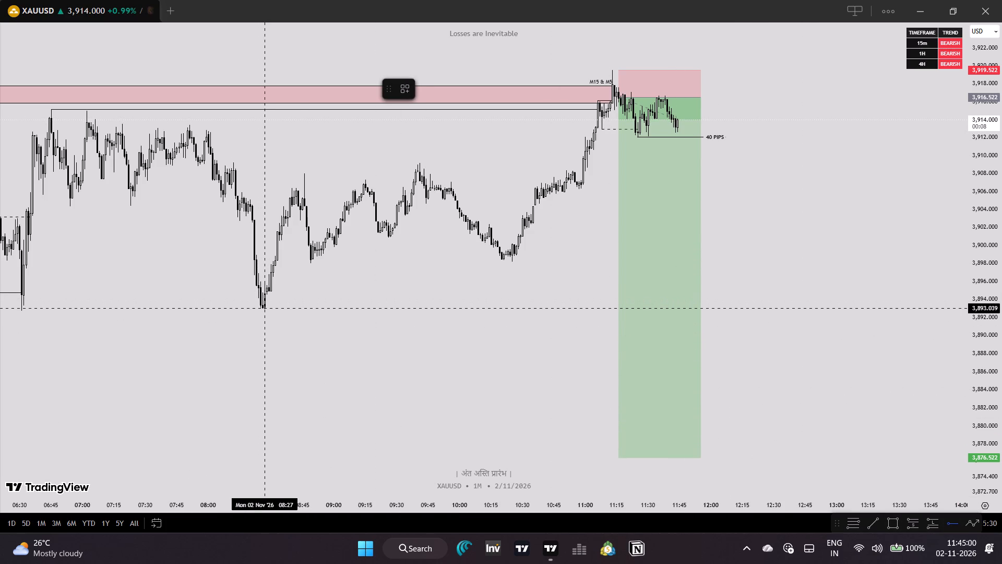
pyautogui.click(262, 308)
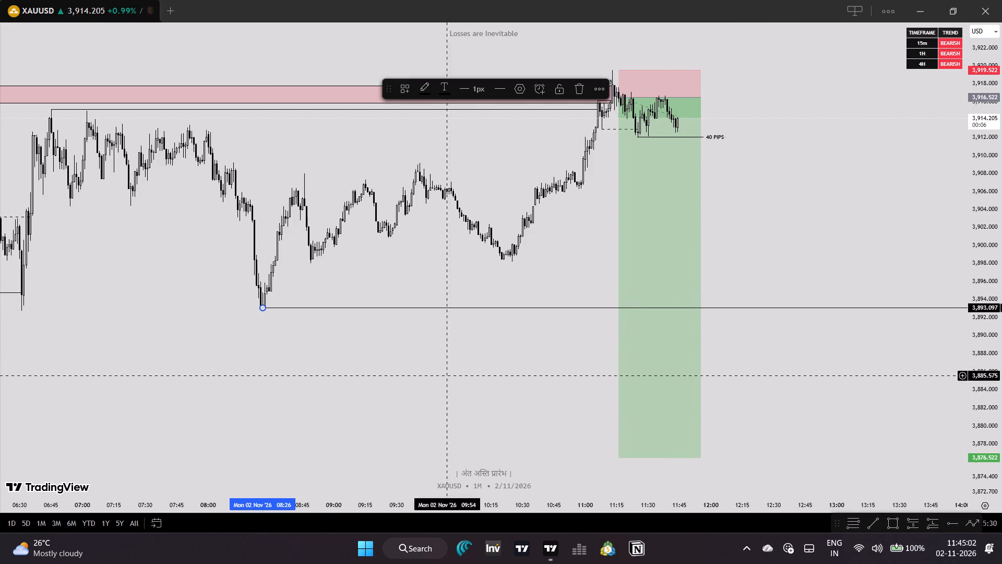
# Label the horizontal ray with the text KEEP EYES ON IT.
pyautogui.click(841, 308)
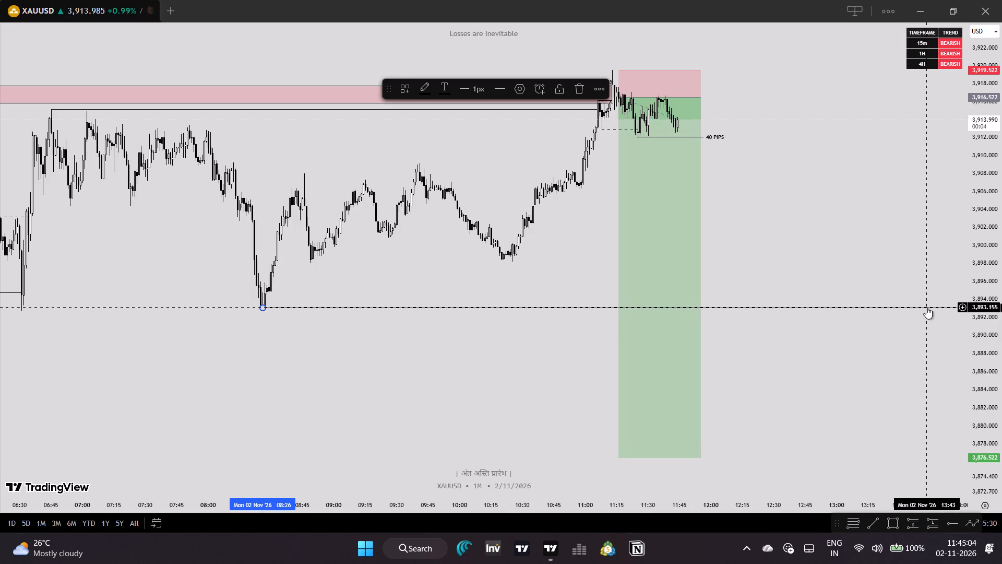
pyautogui.doubleClick(926, 307)
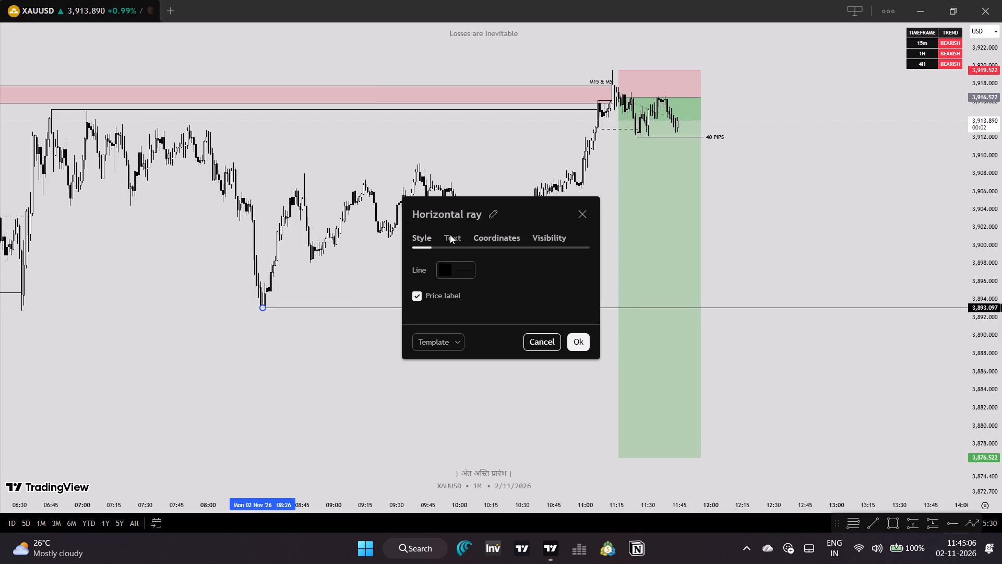
pyautogui.click(450, 234)
pyautogui.click(442, 298)
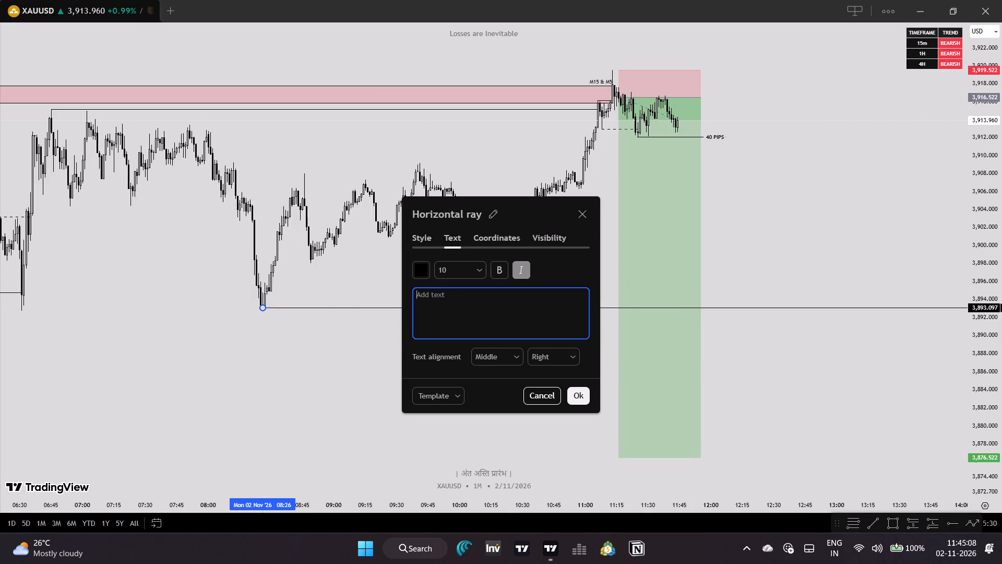
pyautogui.write('KEEP')
pyautogui.press('space')
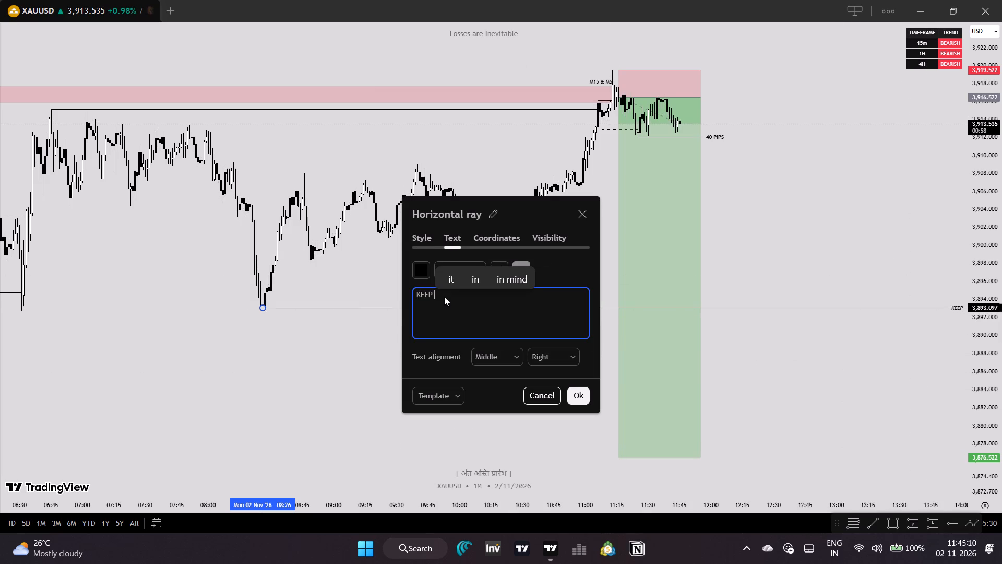
pyautogui.write('EE')
pyautogui.press('BackSpace')
pyautogui.write('YES ON IT')
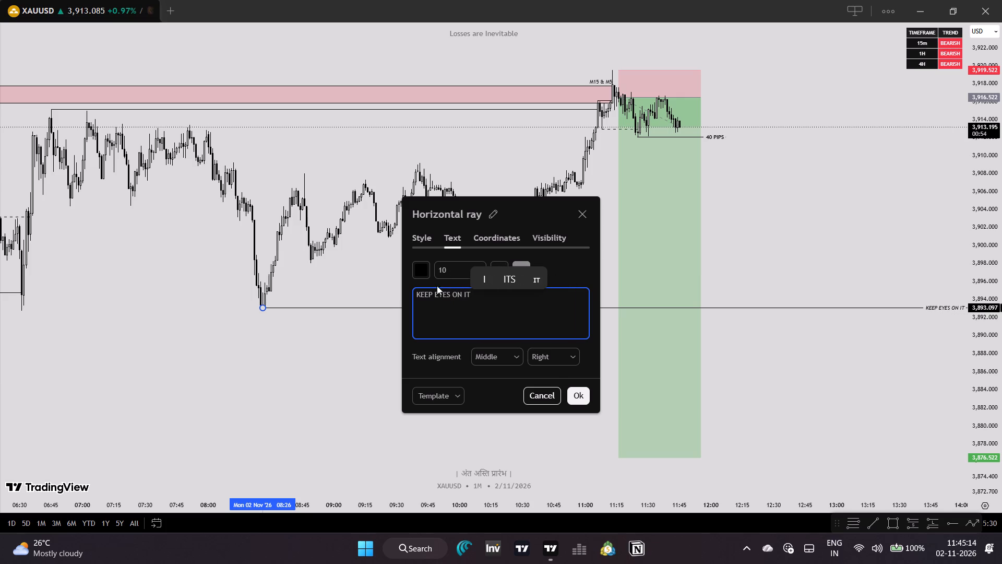
pyautogui.click(577, 395)
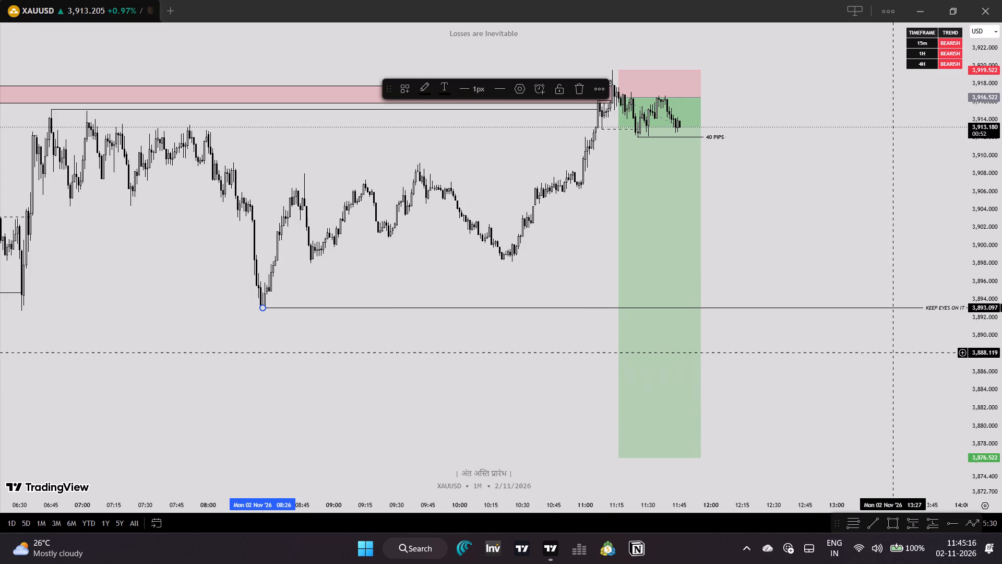
pyautogui.click(893, 352)
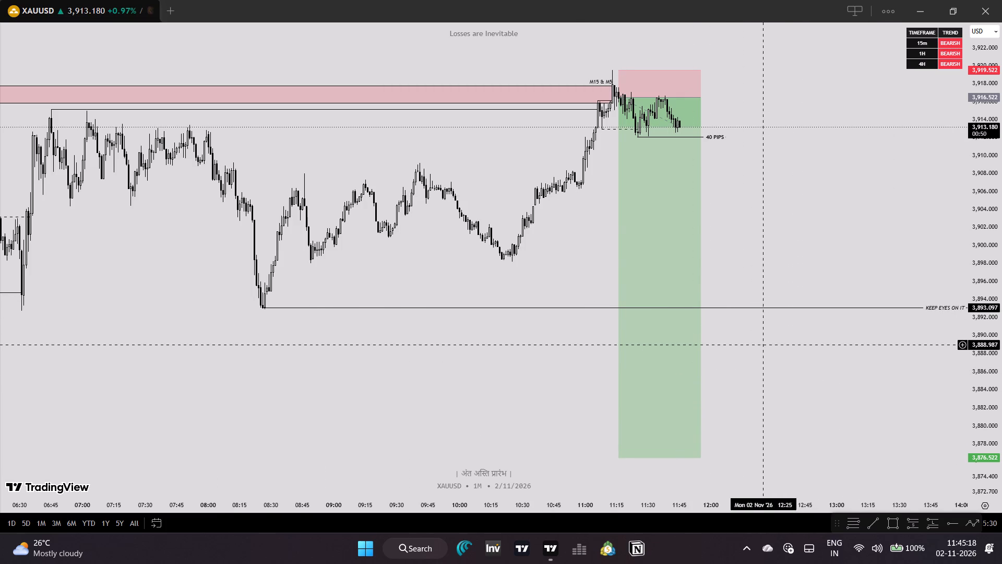
# Switch the chart to the 5-minute interval and move the KEEP EYES ON IT ray up to about 3,895.01, starting at 08:15.
pyautogui.moveTo(738, 206); pyautogui.dragTo(810, 212)
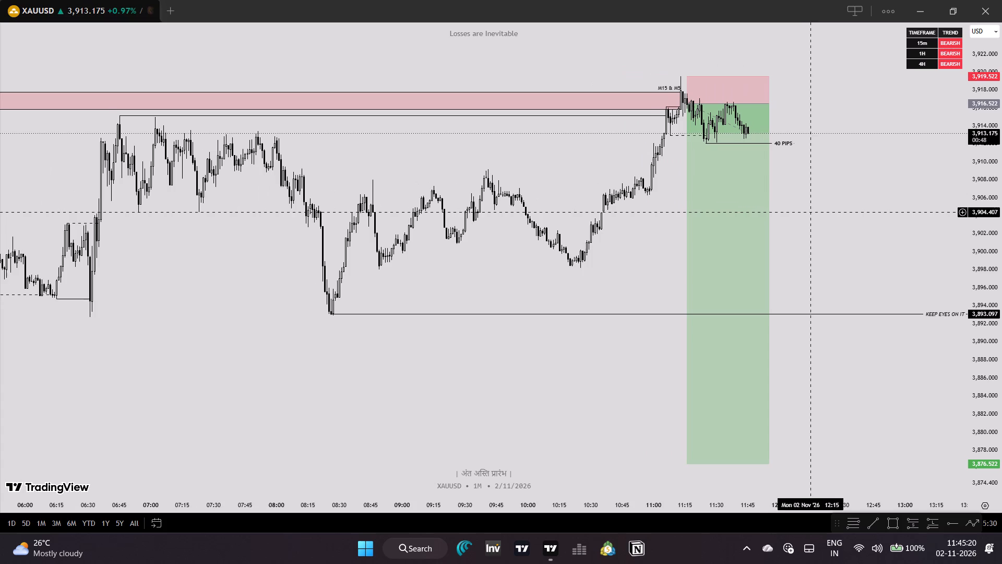
pyautogui.moveTo(809, 213); pyautogui.dragTo(800, 214)
pyautogui.press('5')
pyautogui.press('Return')
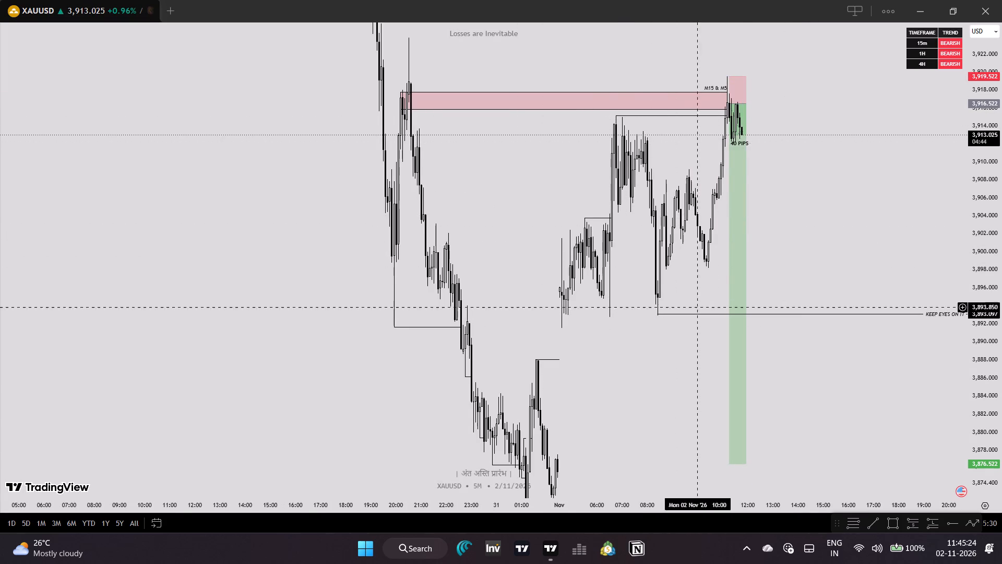
pyautogui.moveTo(841, 315); pyautogui.dragTo(836, 298)
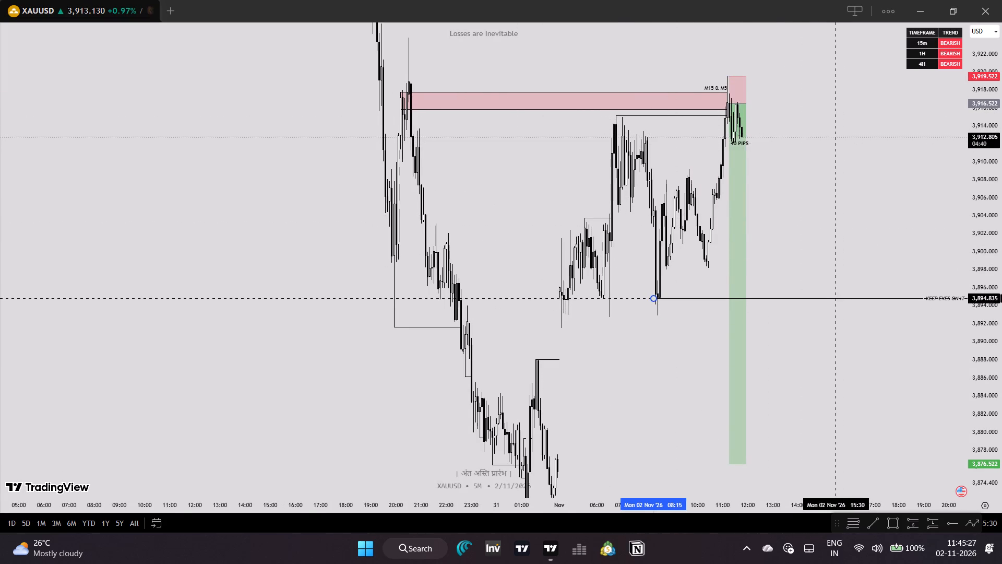
pyautogui.moveTo(836, 298); pyautogui.dragTo(838, 297)
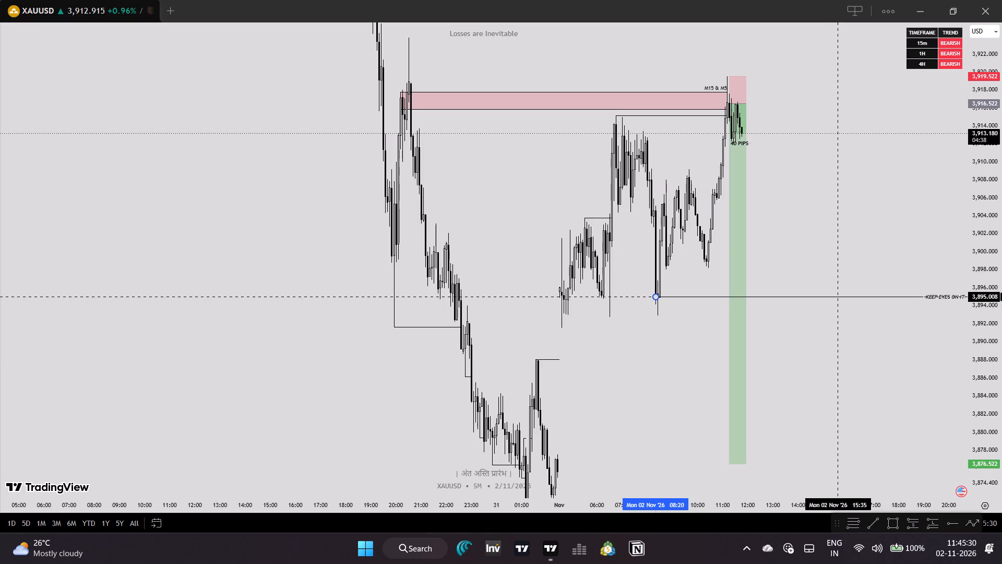
pyautogui.moveTo(838, 297); pyautogui.dragTo(836, 297)
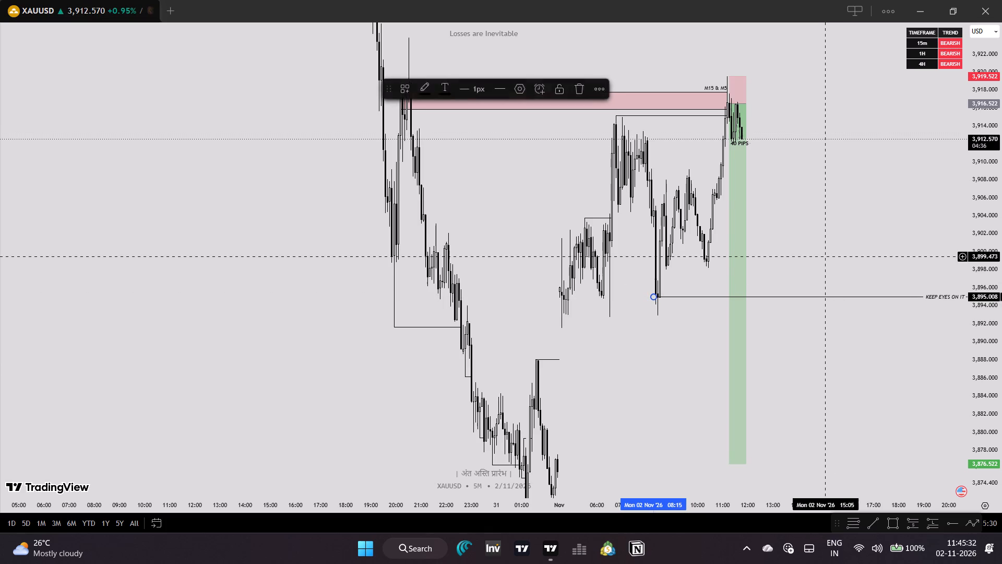
pyautogui.click(825, 254)
# Return the chart to the 1-minute interval and examine the KEEP EYES ON IT ray against the short position and earlier swing lows.
pyautogui.moveTo(993, 229); pyautogui.dragTo(987, 326)
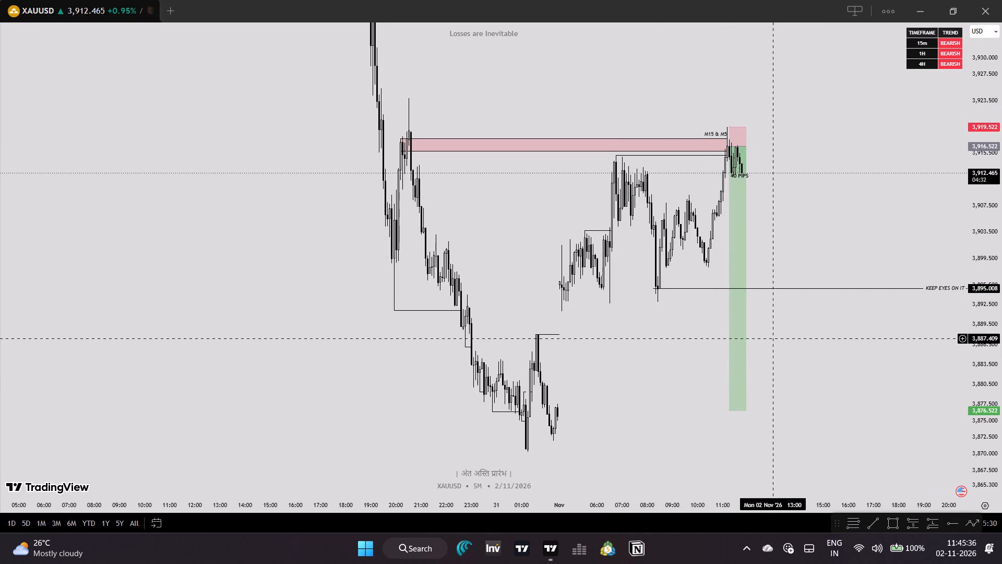
pyautogui.press('1')
pyautogui.press('Return')
pyautogui.moveTo(859, 340); pyautogui.dragTo(849, 343)
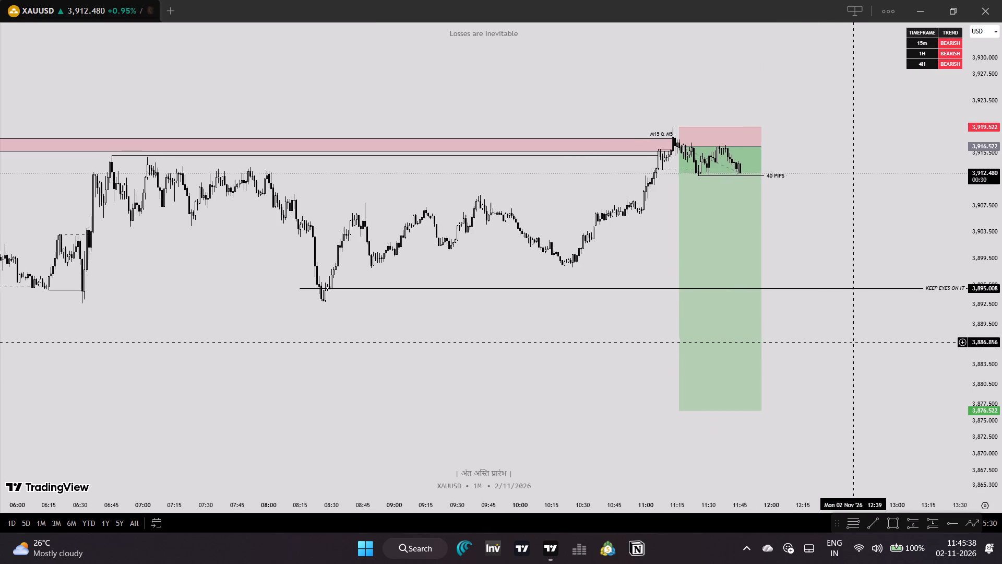
pyautogui.moveTo(849, 343); pyautogui.dragTo(801, 351)
pyautogui.moveTo(990, 394); pyautogui.dragTo(971, 325)
pyautogui.moveTo(892, 366); pyautogui.dragTo(876, 338)
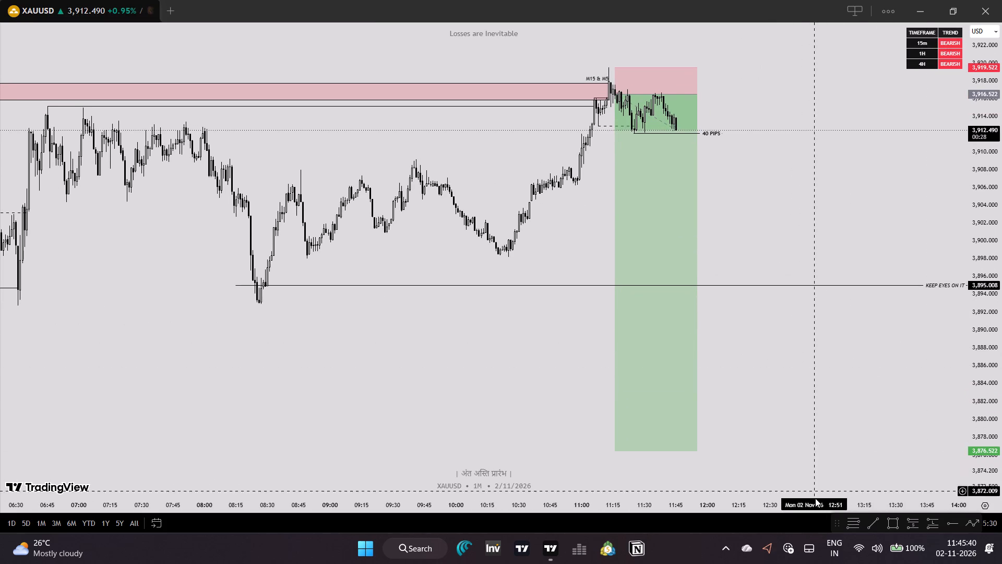
pyautogui.moveTo(817, 498); pyautogui.dragTo(838, 498)
pyautogui.moveTo(846, 460); pyautogui.dragTo(770, 460)
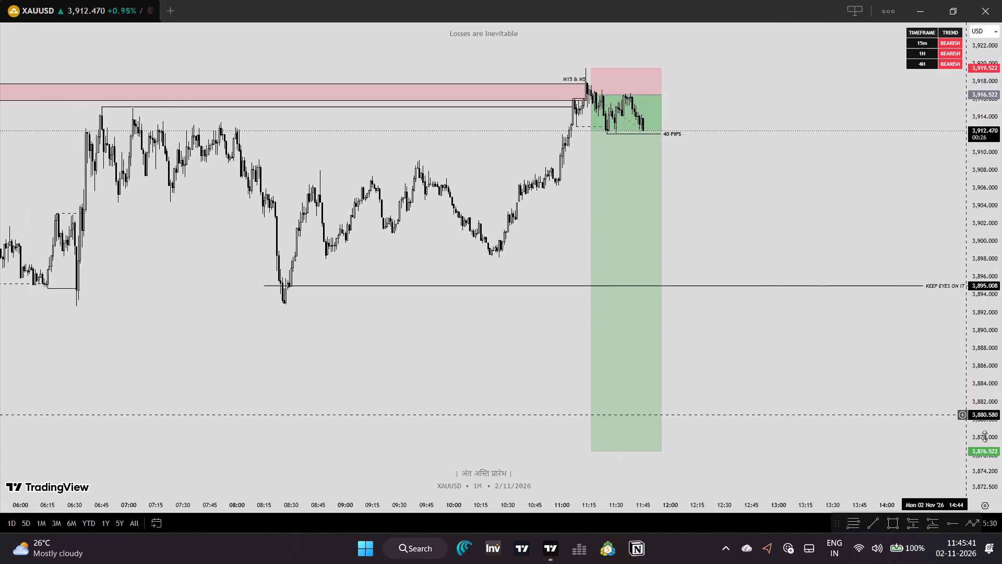
pyautogui.moveTo(986, 439); pyautogui.dragTo(986, 421)
pyautogui.moveTo(909, 386); pyautogui.dragTo(880, 395)
pyautogui.moveTo(791, 391); pyautogui.dragTo(801, 392)
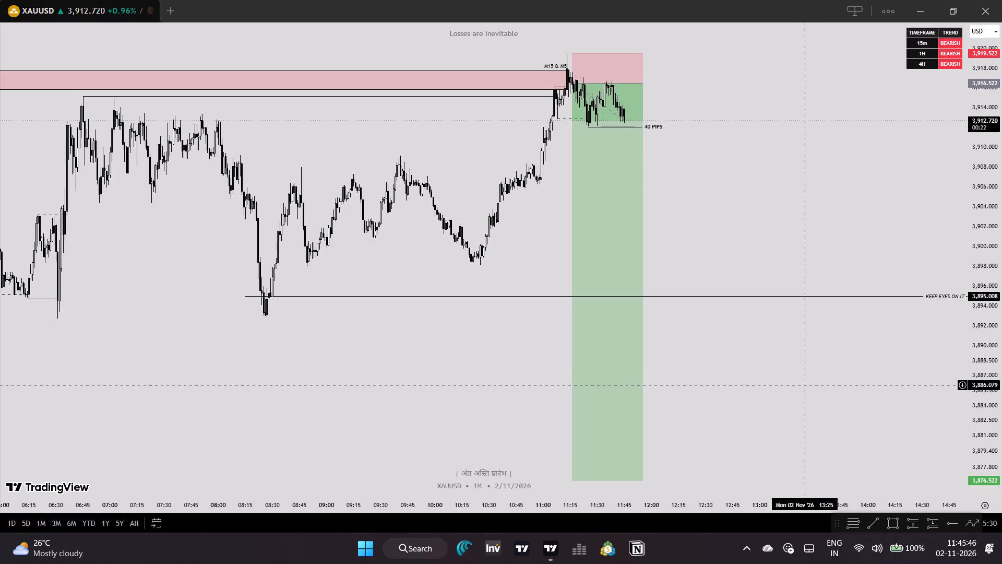
# Replace the horizontal ray's label text with 3895.00.
pyautogui.doubleClick(949, 295)
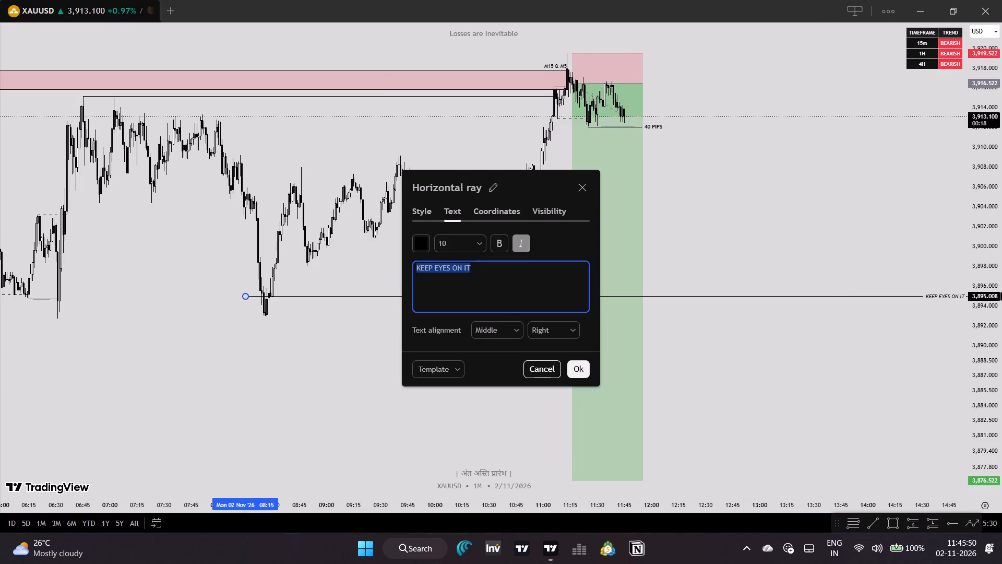
pyautogui.press('BackSpace')
pyautogui.write('39')
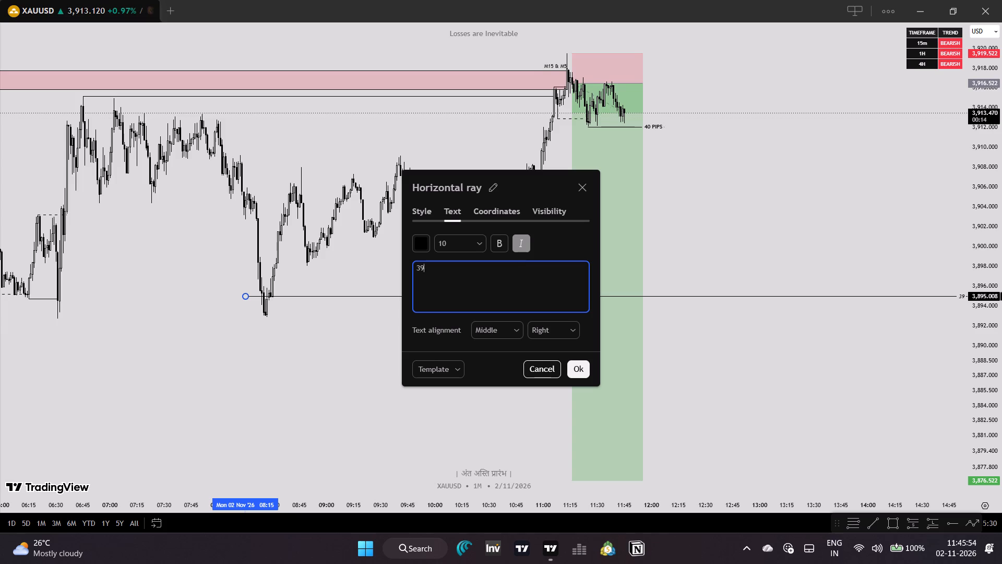
pyautogui.press('BackSpace')
pyautogui.write('895')
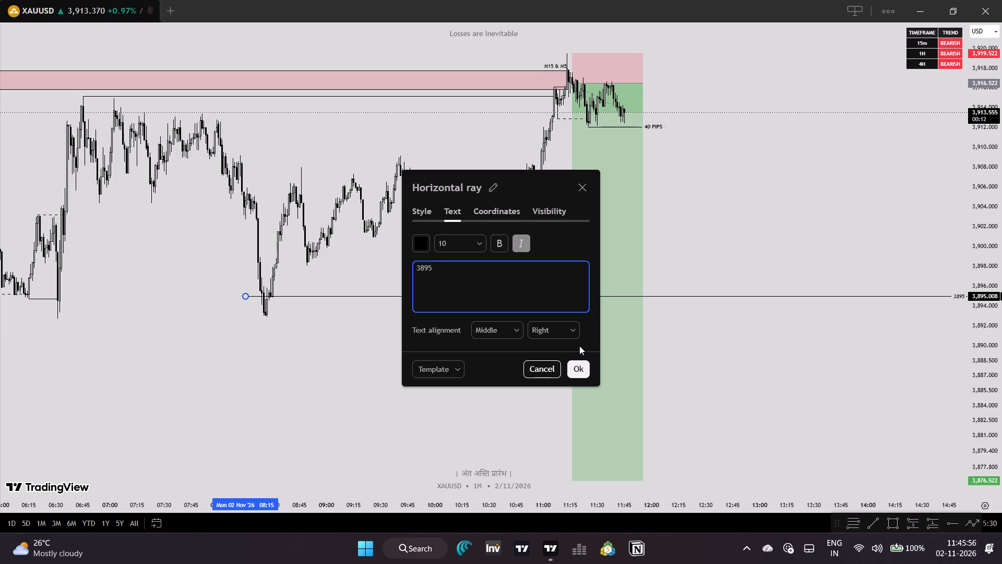
pyautogui.press('.')
pyautogui.press('0')
pyautogui.press('0')
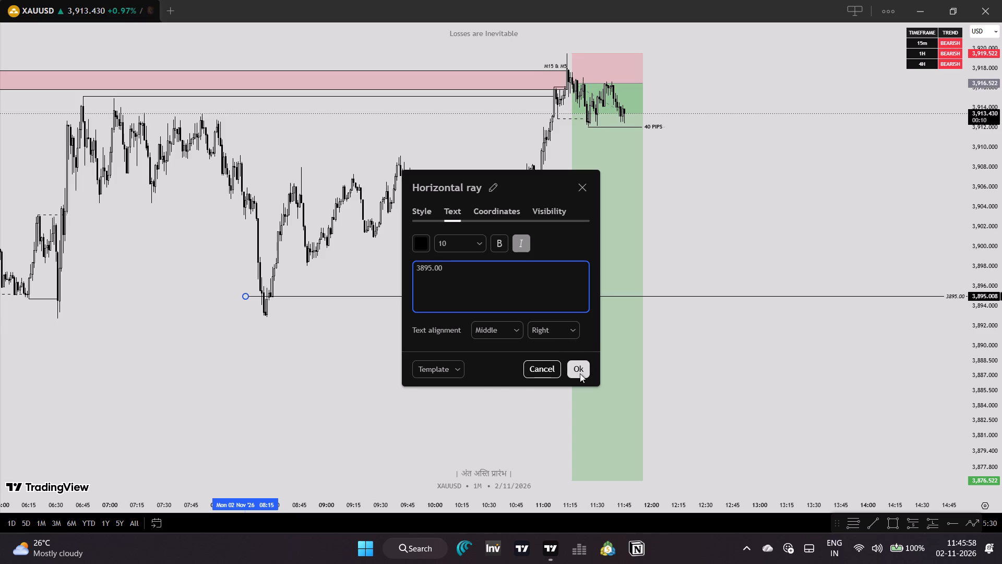
pyautogui.click(580, 373)
pyautogui.click(701, 362)
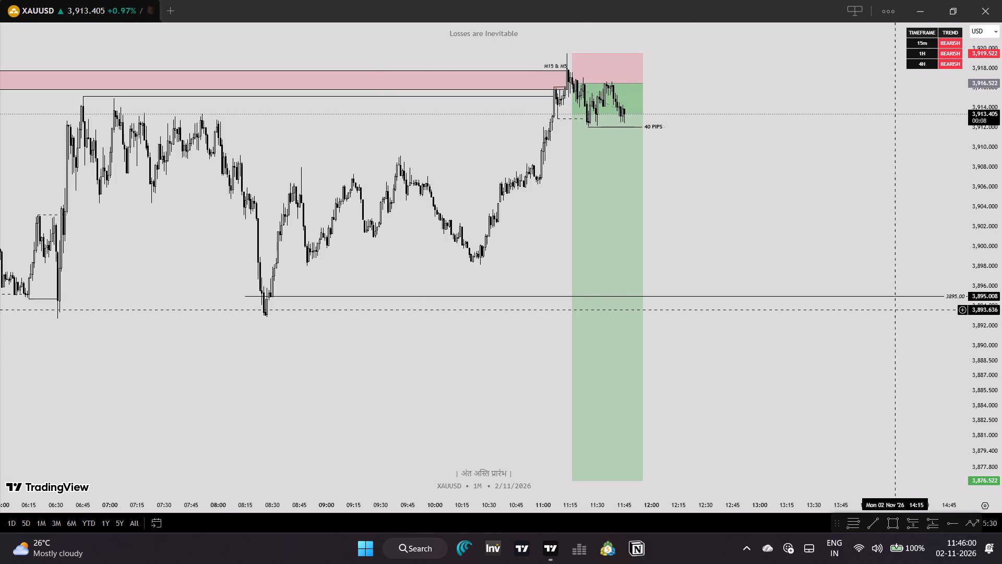
# Move the short position's target up to the 3895.00 ray, at about 3,895.00.
pyautogui.moveTo(810, 217); pyautogui.dragTo(816, 238)
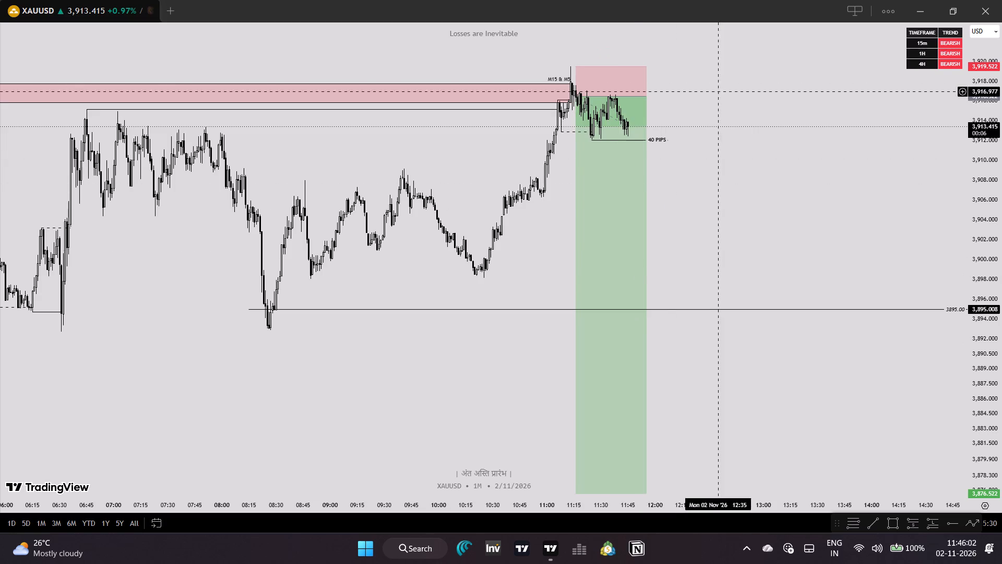
pyautogui.moveTo(798, 140); pyautogui.dragTo(857, 123)
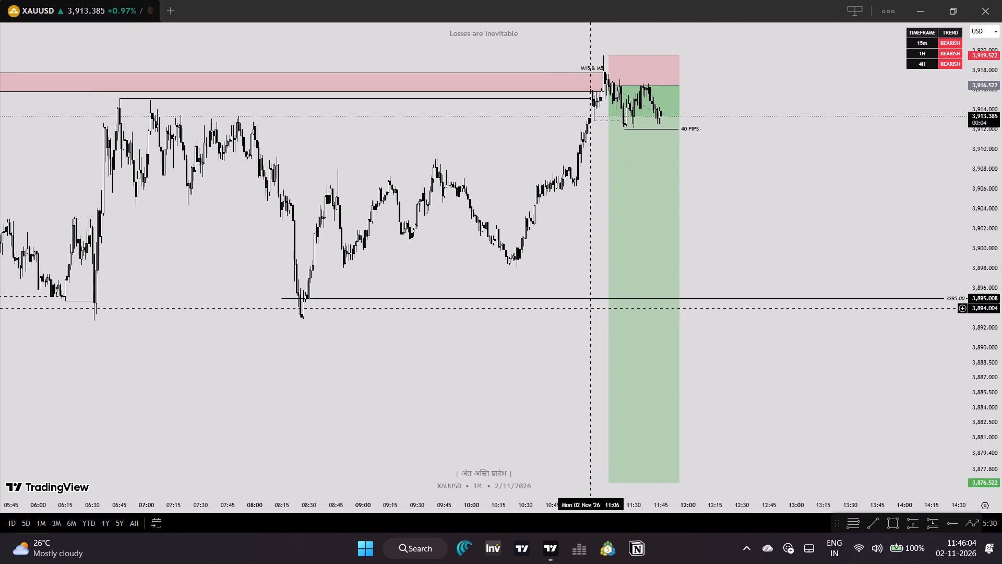
pyautogui.click(609, 481)
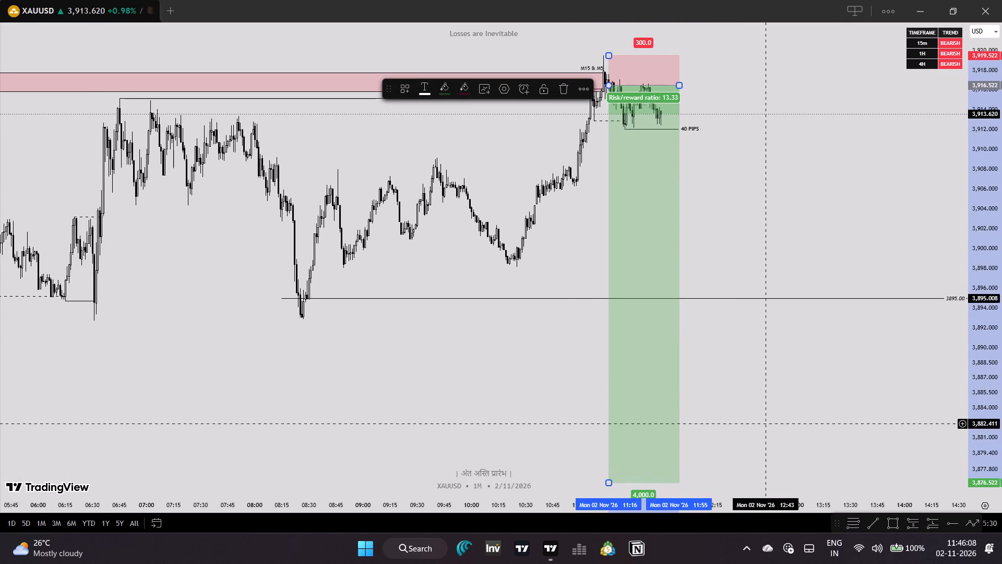
pyautogui.moveTo(765, 418); pyautogui.dragTo(794, 349)
pyautogui.moveTo(634, 419); pyautogui.dragTo(635, 397)
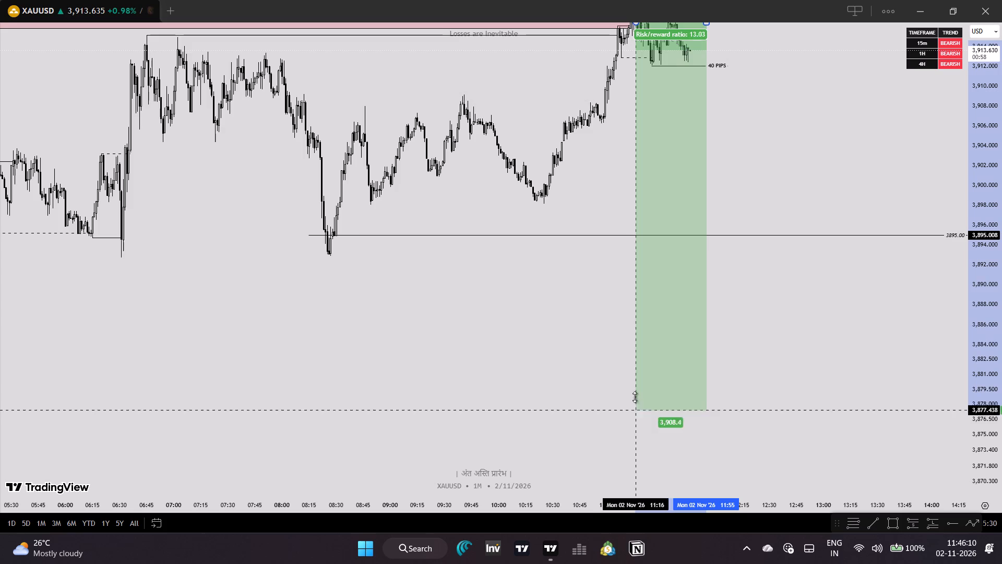
pyautogui.moveTo(635, 397); pyautogui.dragTo(678, 235)
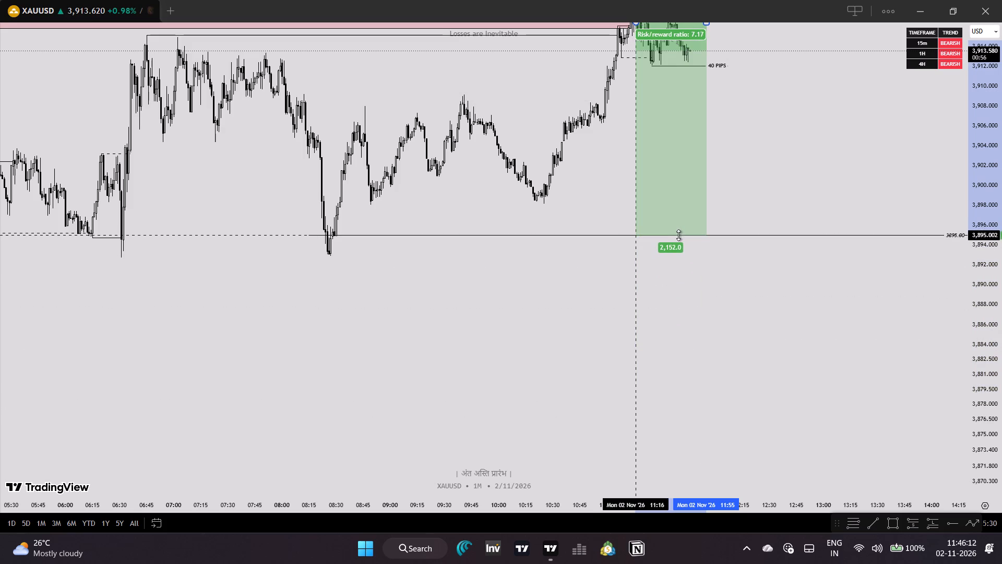
pyautogui.moveTo(678, 235); pyautogui.dragTo(679, 235)
pyautogui.moveTo(765, 284); pyautogui.dragTo(751, 437)
pyautogui.moveTo(765, 311); pyautogui.dragTo(772, 309)
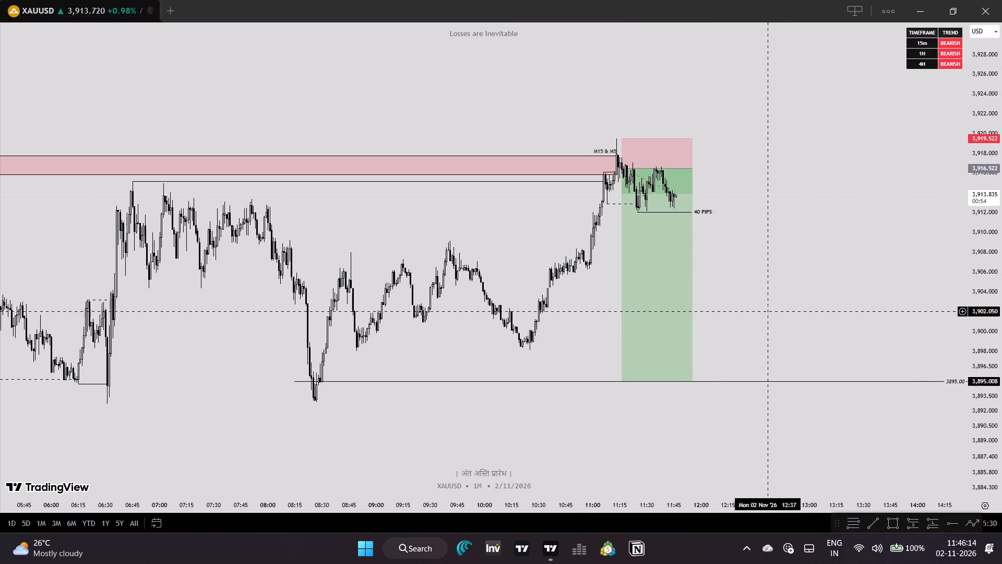
pyautogui.moveTo(772, 309); pyautogui.dragTo(786, 303)
pyautogui.moveTo(835, 313); pyautogui.dragTo(804, 319)
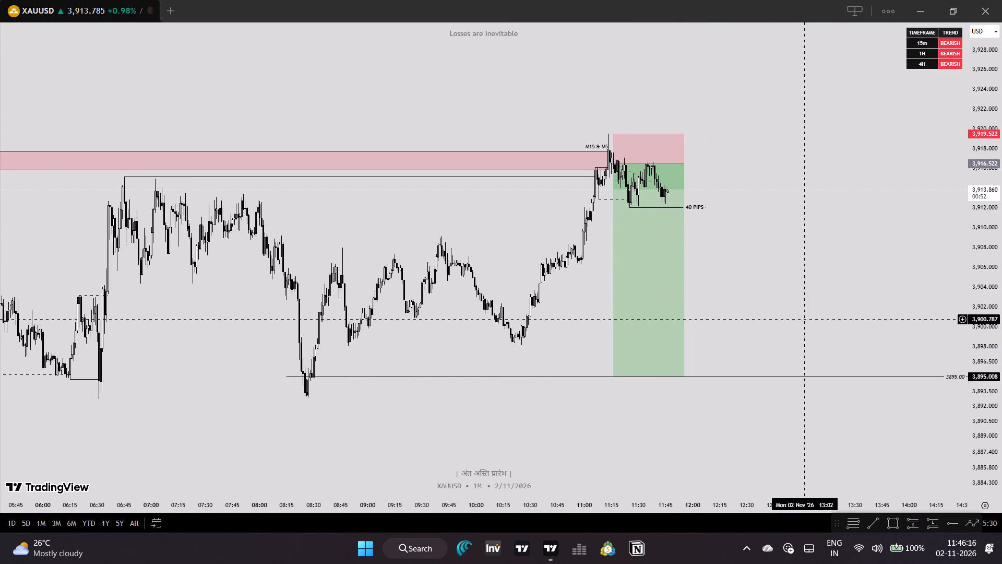
pyautogui.moveTo(843, 264); pyautogui.dragTo(884, 260)
# Close the TradingView chart window.
pyautogui.click(1001, 0)
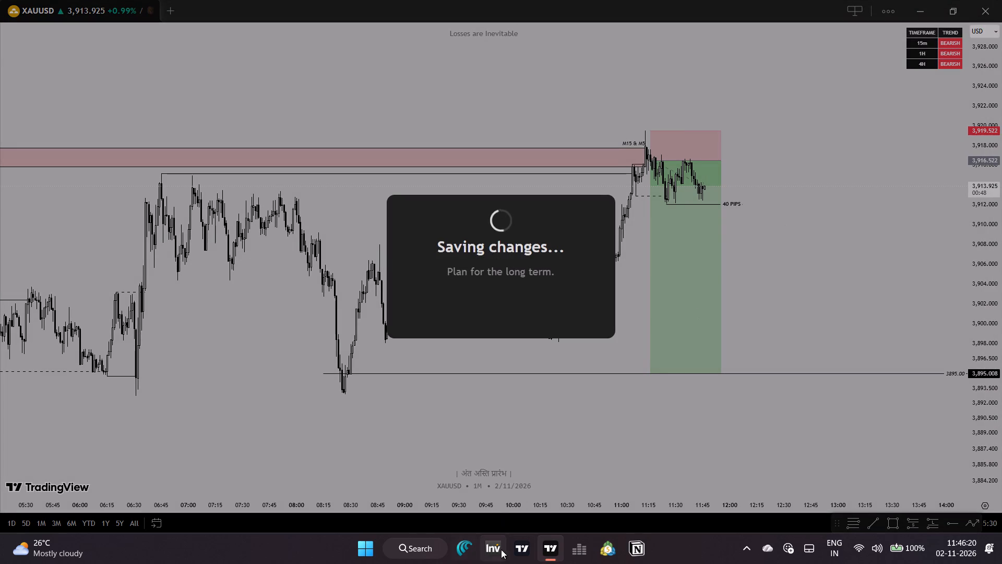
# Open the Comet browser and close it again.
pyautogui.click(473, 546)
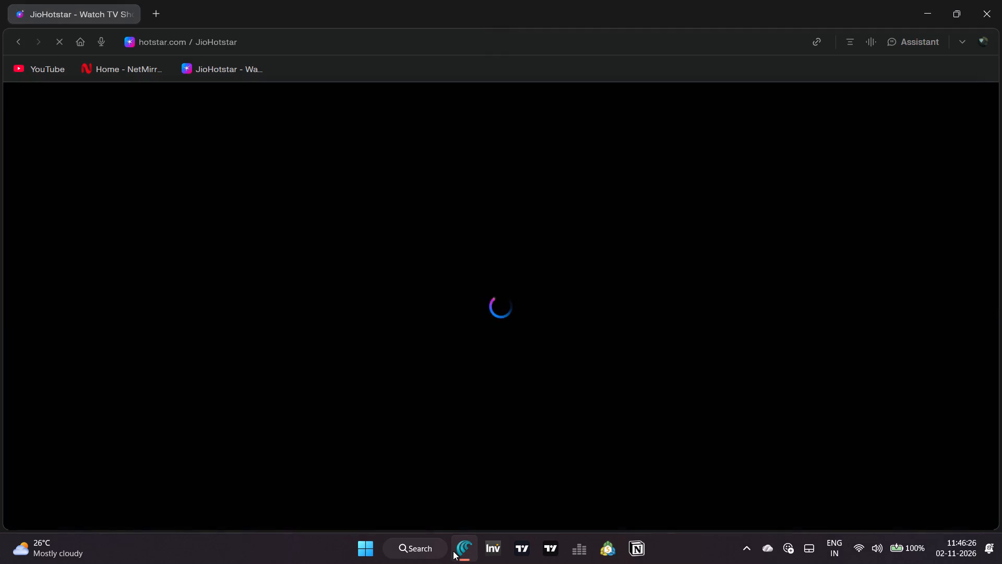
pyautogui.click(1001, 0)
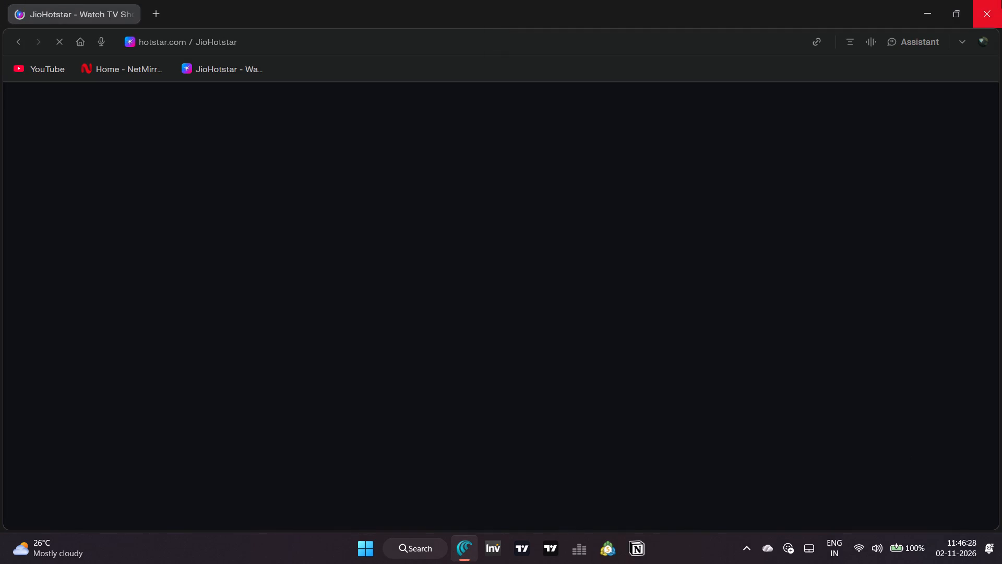
# Show the hidden system tray icons.
pyautogui.click(746, 549)
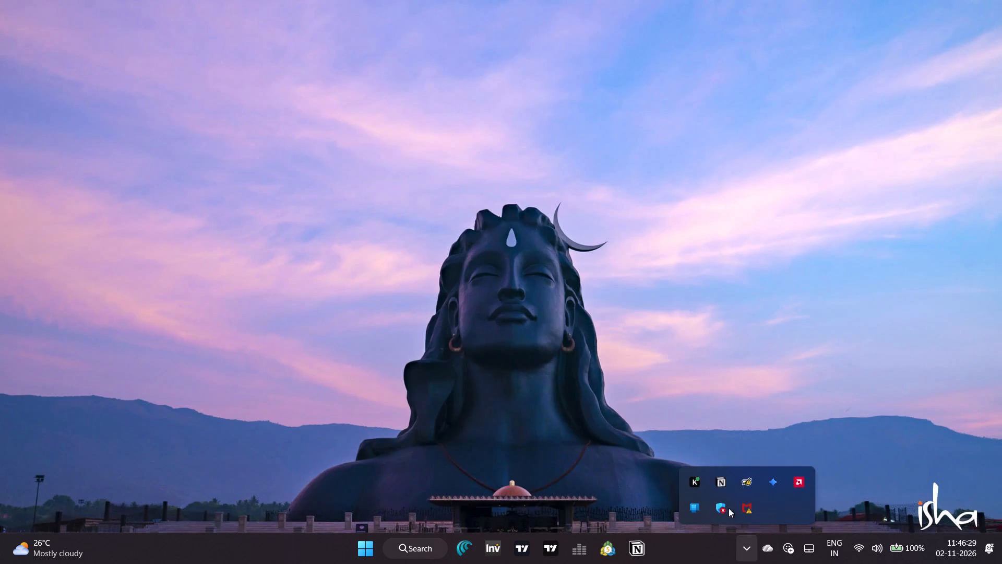
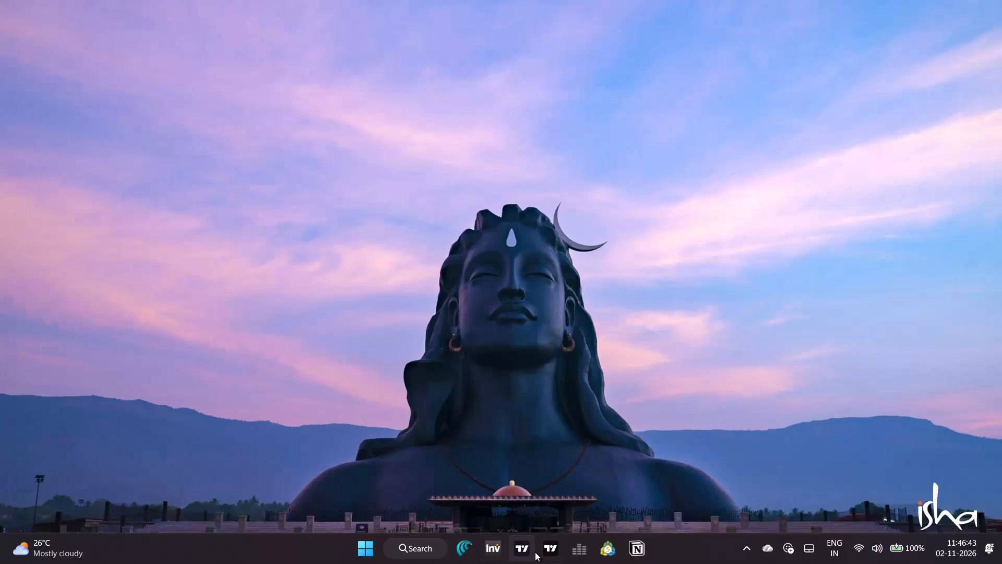
# Open the TradingView - Mafiaa Fx app with the XAUUSD 15-minute chart.
pyautogui.click(535, 552)
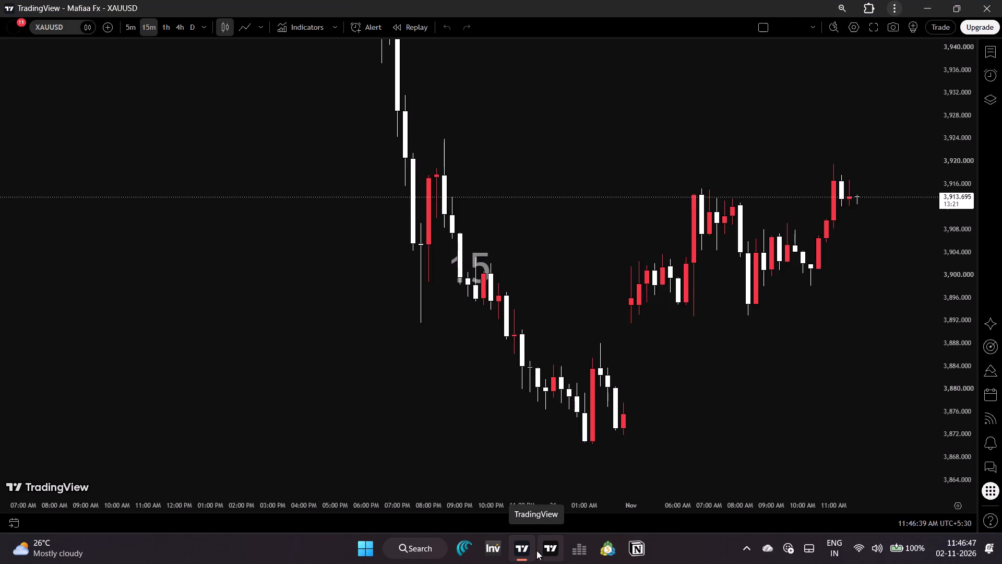
pyautogui.moveTo(865, 366); pyautogui.dragTo(591, 369)
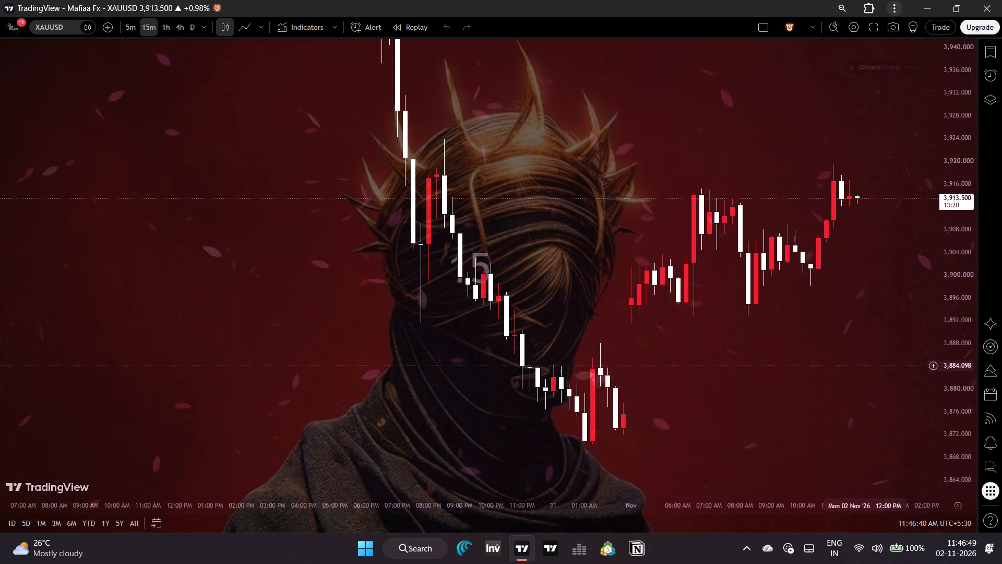
pyautogui.moveTo(591, 369); pyautogui.dragTo(496, 365)
pyautogui.moveTo(660, 381); pyautogui.dragTo(586, 374)
# Switch the Mafiaa Fx window to full screen and hide the panels around the chart.
pyautogui.click(897, 13)
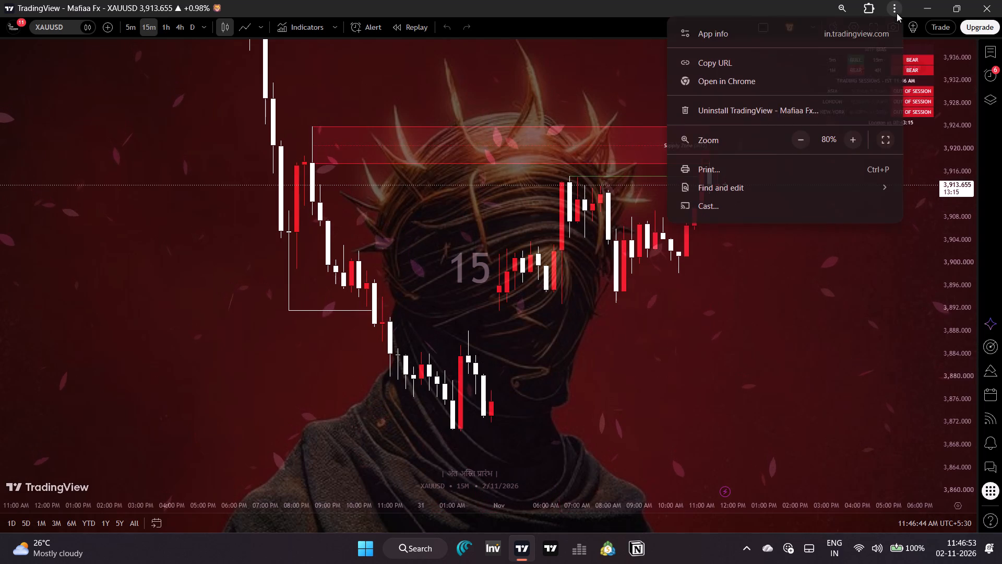
pyautogui.click(896, 143)
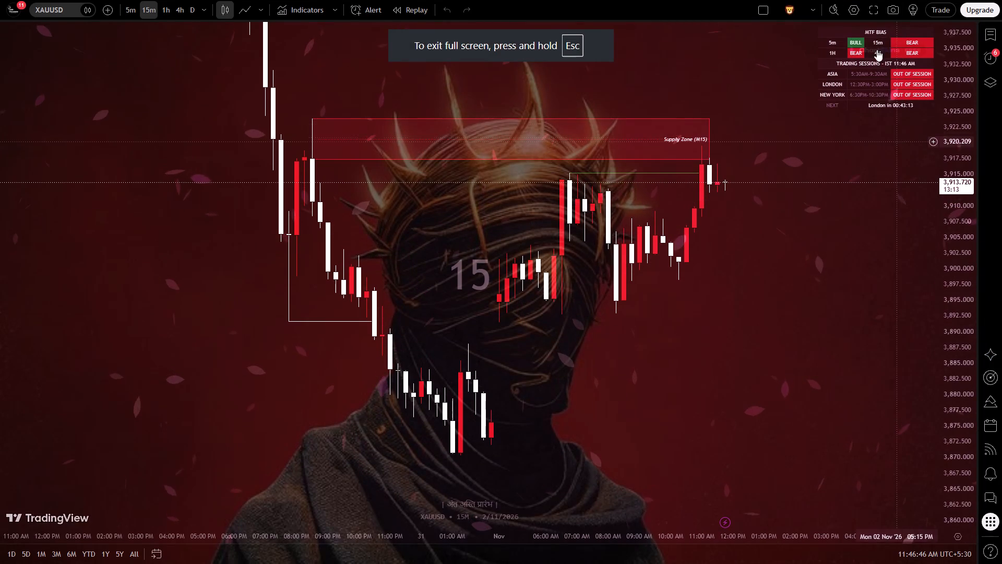
pyautogui.click(872, 7)
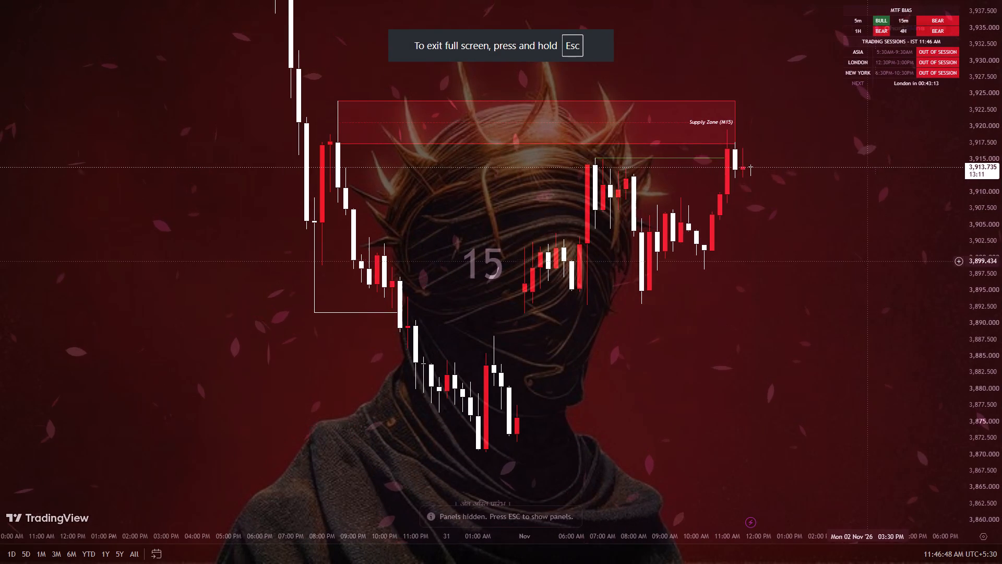
pyautogui.moveTo(844, 262); pyautogui.dragTo(729, 265)
pyautogui.moveTo(732, 265); pyautogui.dragTo(769, 264)
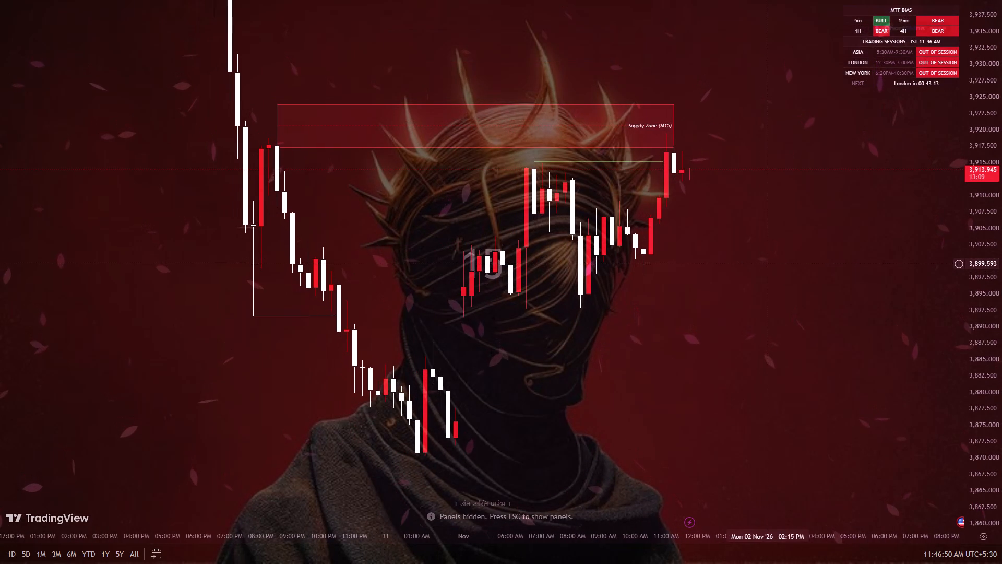
pyautogui.moveTo(686, 271); pyautogui.dragTo(721, 272)
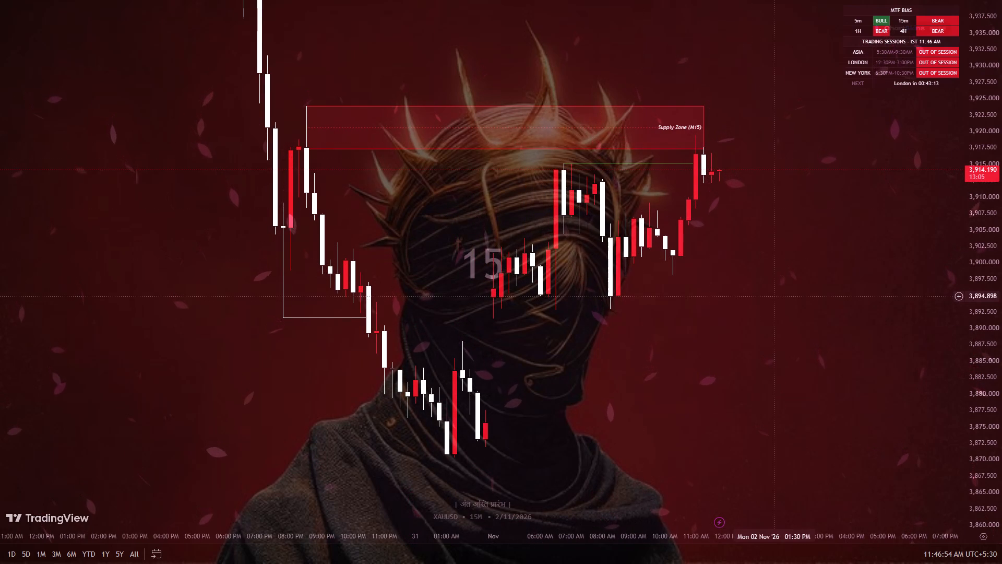
# Bring back the chart's panels and turn on the Drawings panel.
pyautogui.press('Escape')
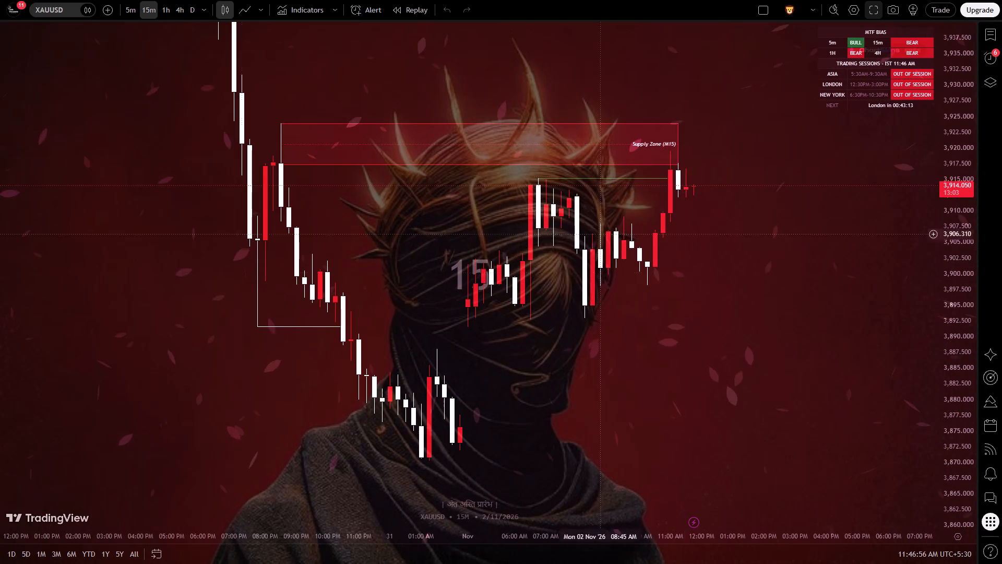
pyautogui.click(13, 12)
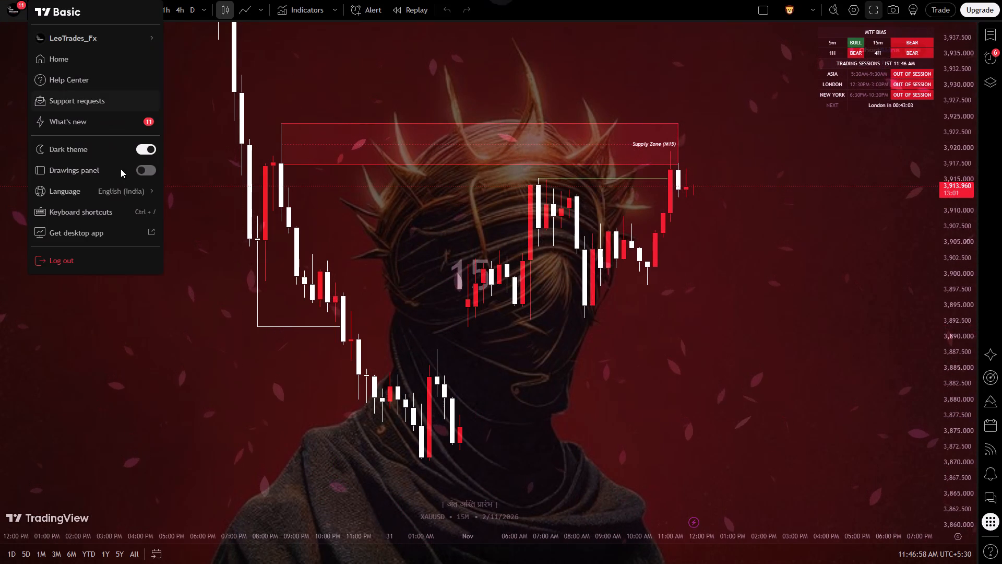
pyautogui.click(139, 173)
pyautogui.click(176, 159)
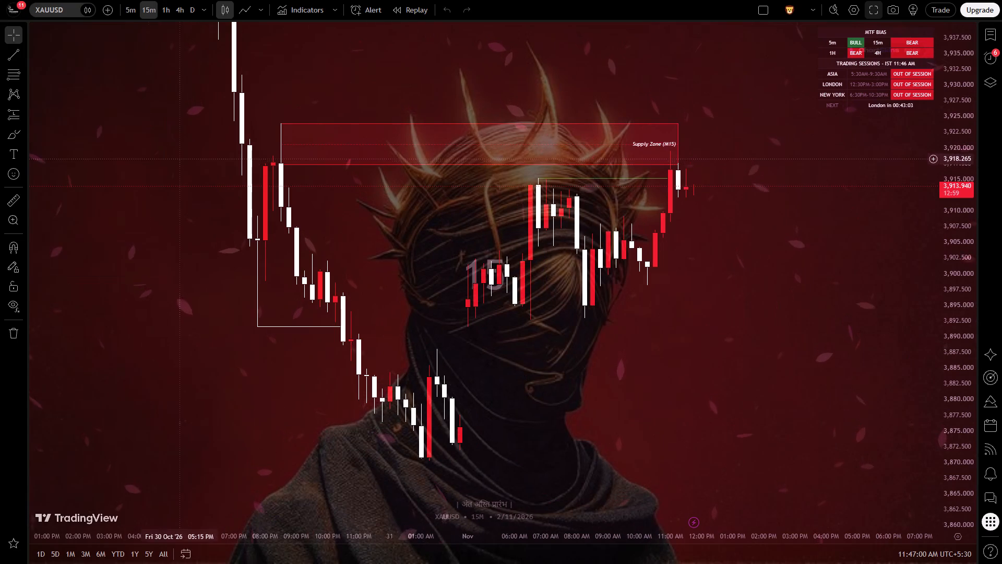
# Place a short position at the latest candles with its entry at the M15 supply zone's lower edge, about 3,917.27.
pyautogui.click(22, 118)
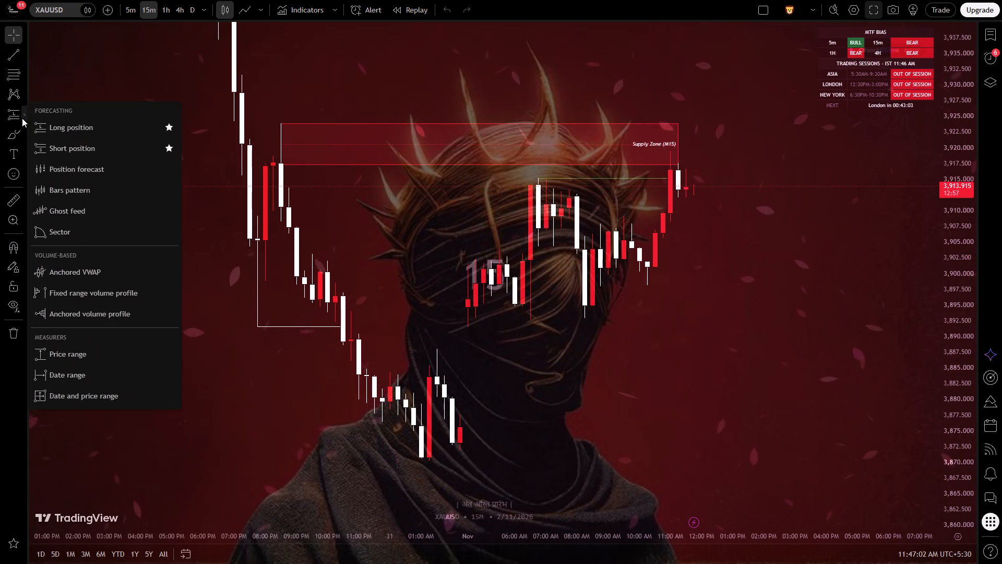
pyautogui.click(56, 145)
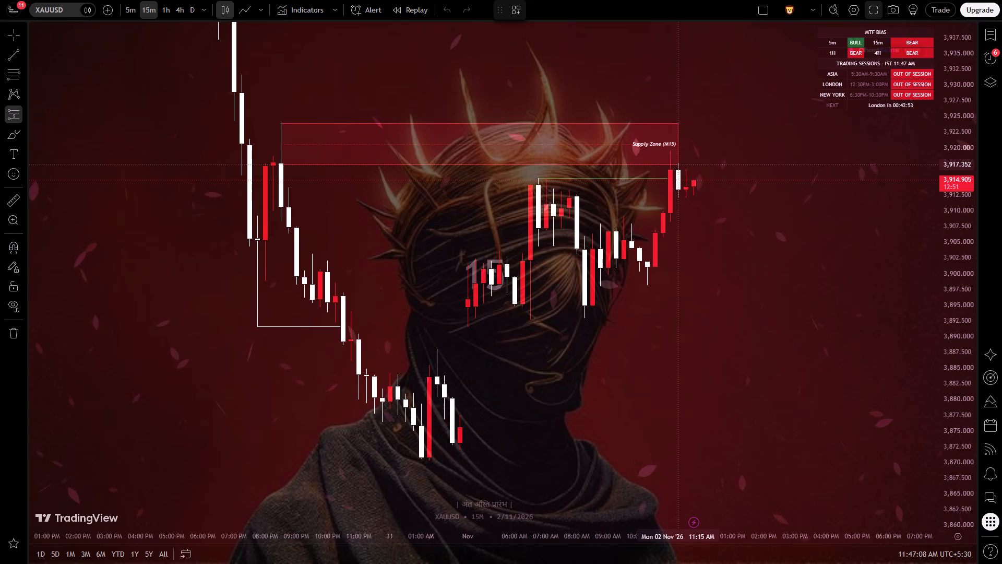
pyautogui.click(675, 165)
pyautogui.moveTo(701, 200); pyautogui.dragTo(697, 200)
pyautogui.click(698, 402)
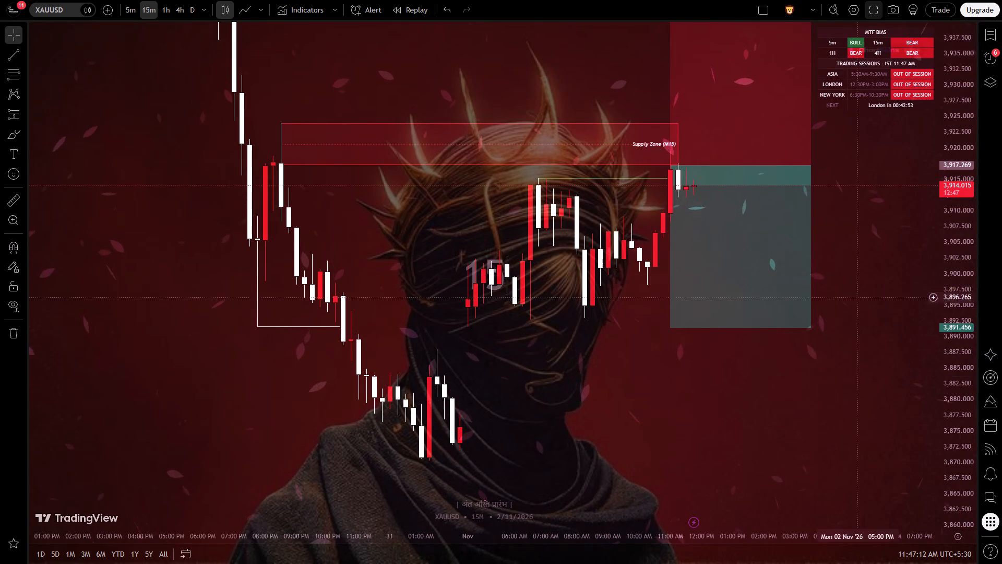
# Lower the short position's stop into the M15 supply zone, to about 3,920.01.
pyautogui.moveTo(837, 235); pyautogui.dragTo(832, 300)
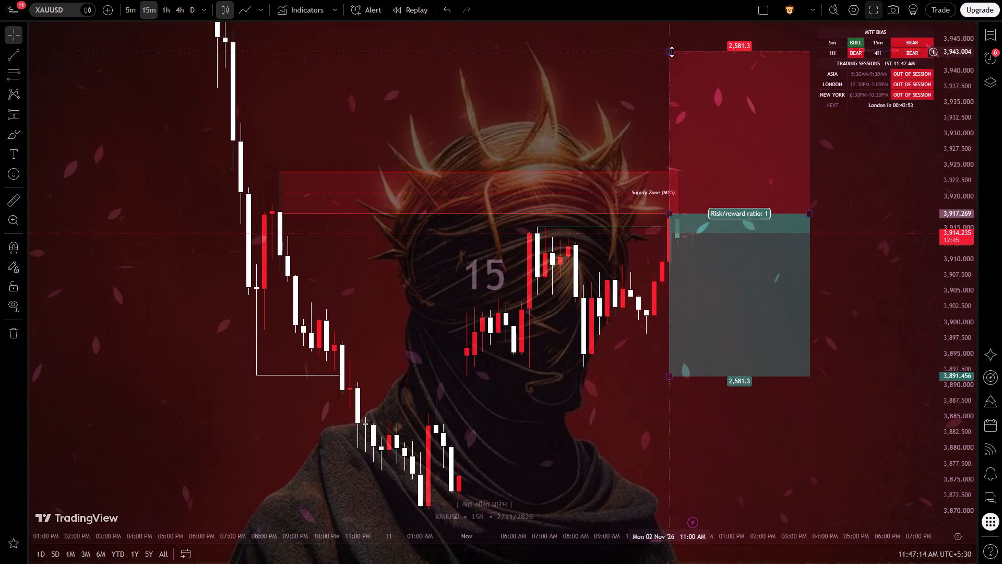
pyautogui.moveTo(671, 52); pyautogui.dragTo(698, 200)
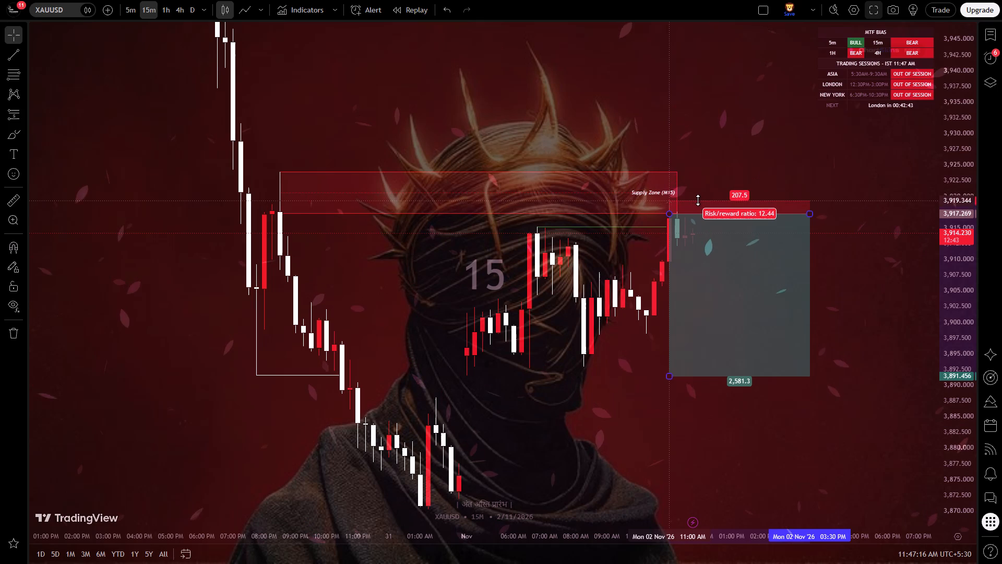
pyautogui.moveTo(698, 200); pyautogui.dragTo(717, 196)
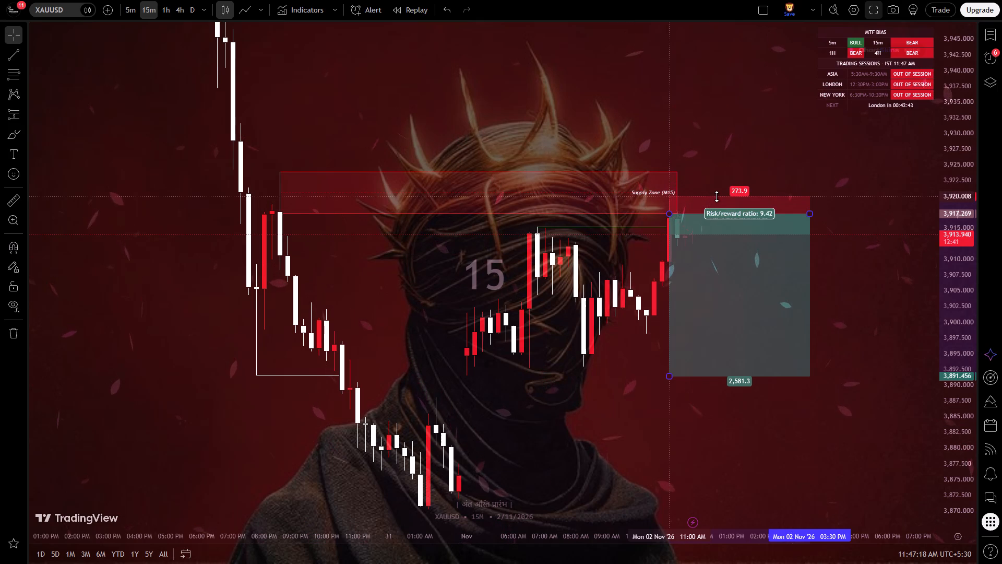
pyautogui.moveTo(717, 196); pyautogui.dragTo(718, 196)
# Raise the short position's target to about 3,892.78.
pyautogui.moveTo(731, 453); pyautogui.dragTo(725, 365)
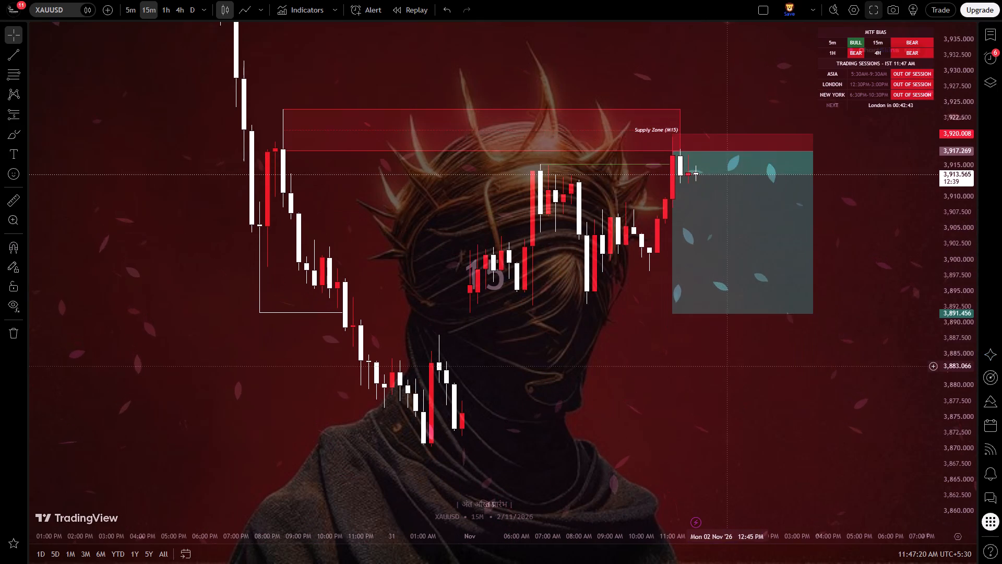
pyautogui.moveTo(672, 313); pyautogui.dragTo(679, 306)
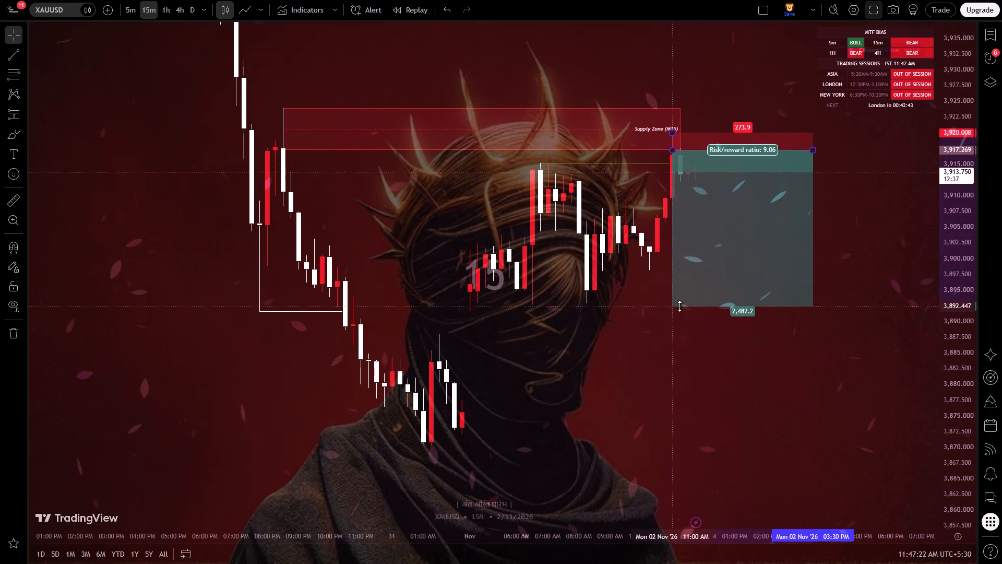
pyautogui.moveTo(679, 306); pyautogui.dragTo(692, 304)
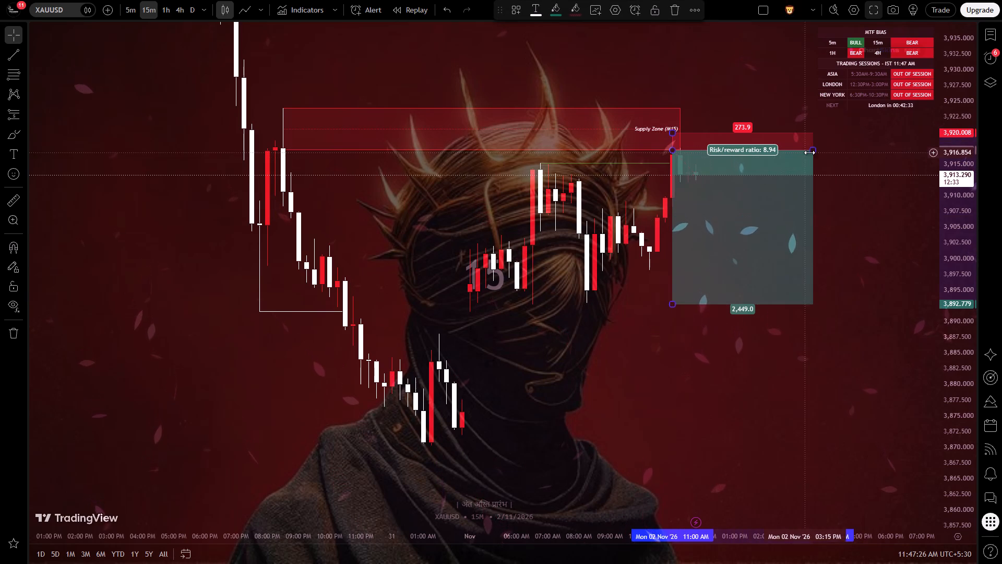
# Shorten the short position so that it ends at about 12:45 PM.
pyautogui.moveTo(811, 152); pyautogui.dragTo(727, 152)
pyautogui.click(765, 170)
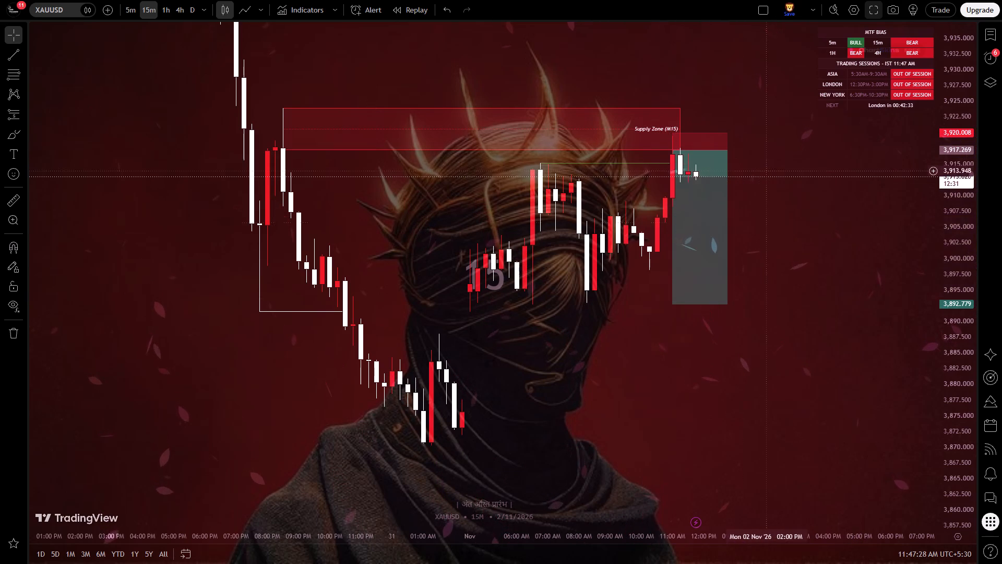
# Save the chart layout with the new short position.
pyautogui.moveTo(848, 280); pyautogui.dragTo(771, 297)
pyautogui.moveTo(958, 408); pyautogui.dragTo(928, 311)
pyautogui.moveTo(845, 331); pyautogui.dragTo(864, 315)
pyautogui.moveTo(961, 254); pyautogui.dragTo(960, 298)
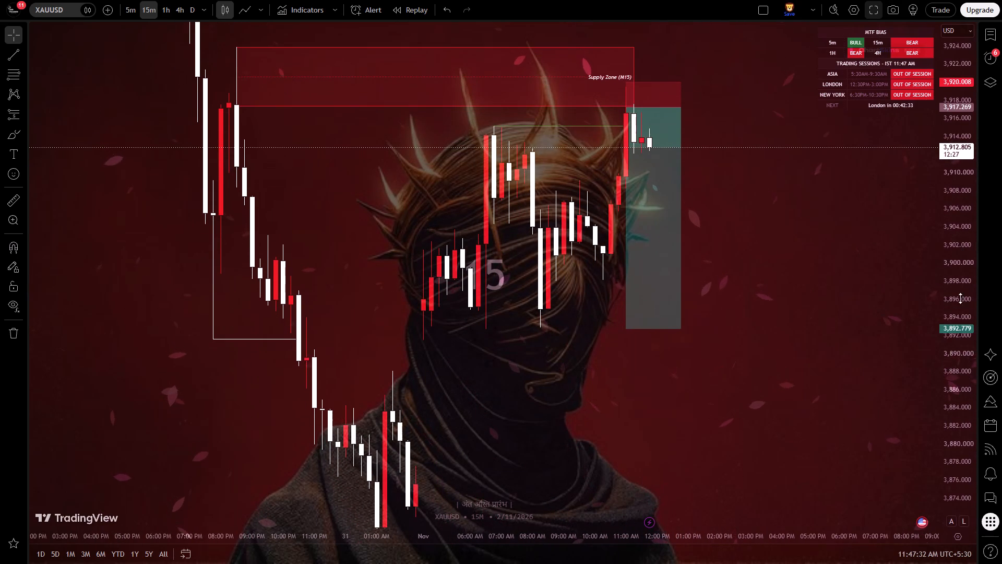
pyautogui.moveTo(960, 298); pyautogui.dragTo(968, 335)
pyautogui.moveTo(810, 269); pyautogui.dragTo(845, 261)
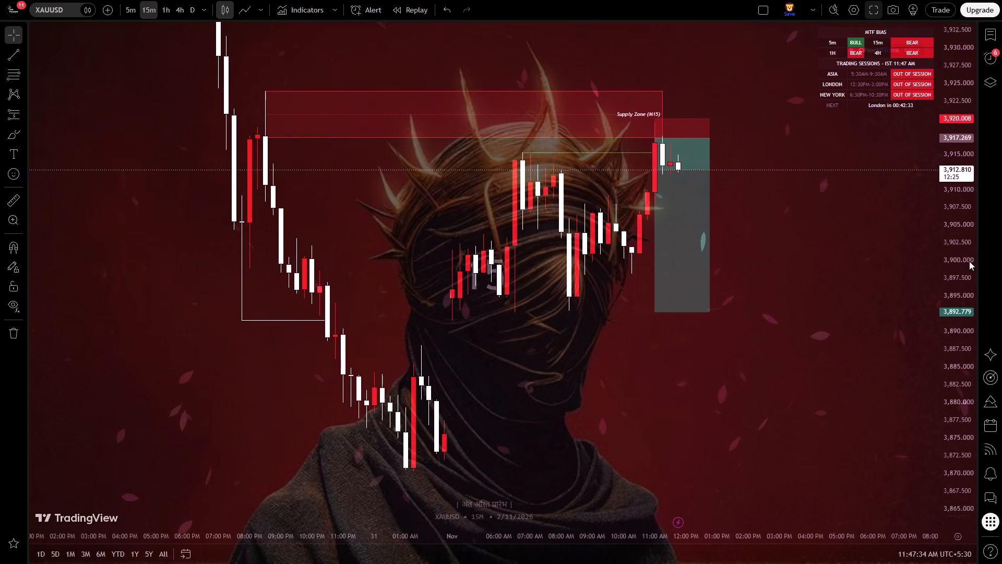
pyautogui.moveTo(961, 265); pyautogui.dragTo(963, 280)
pyautogui.moveTo(812, 284); pyautogui.dragTo(827, 286)
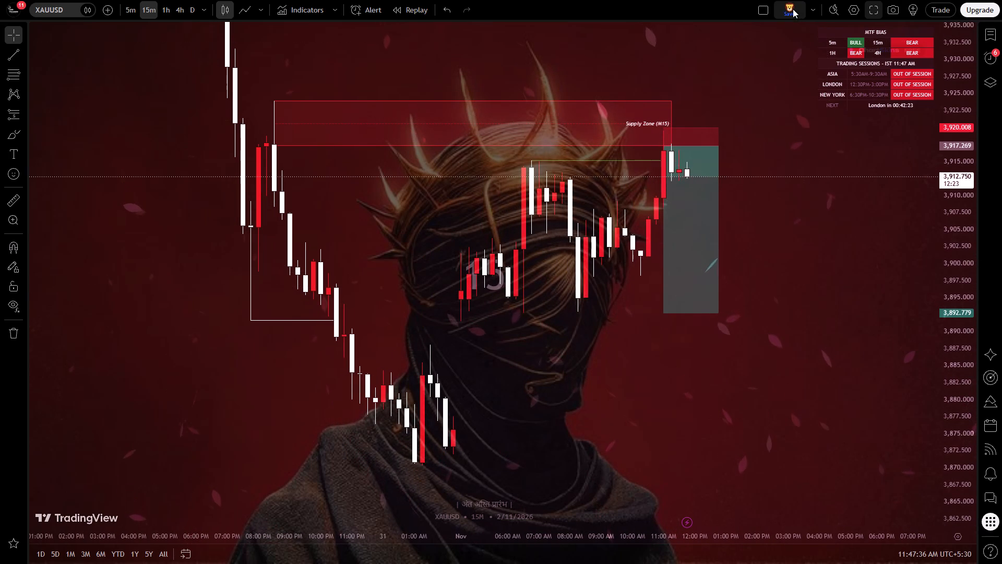
pyautogui.click(793, 9)
# Hide the panels around the chart and close the camera advertisement.
pyautogui.click(869, 12)
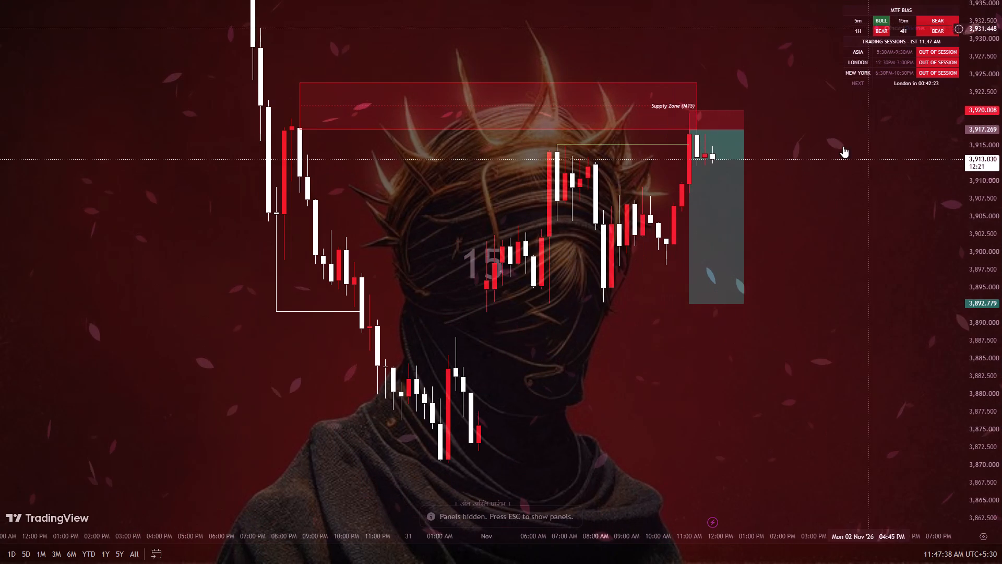
pyautogui.moveTo(827, 192); pyautogui.dragTo(834, 191)
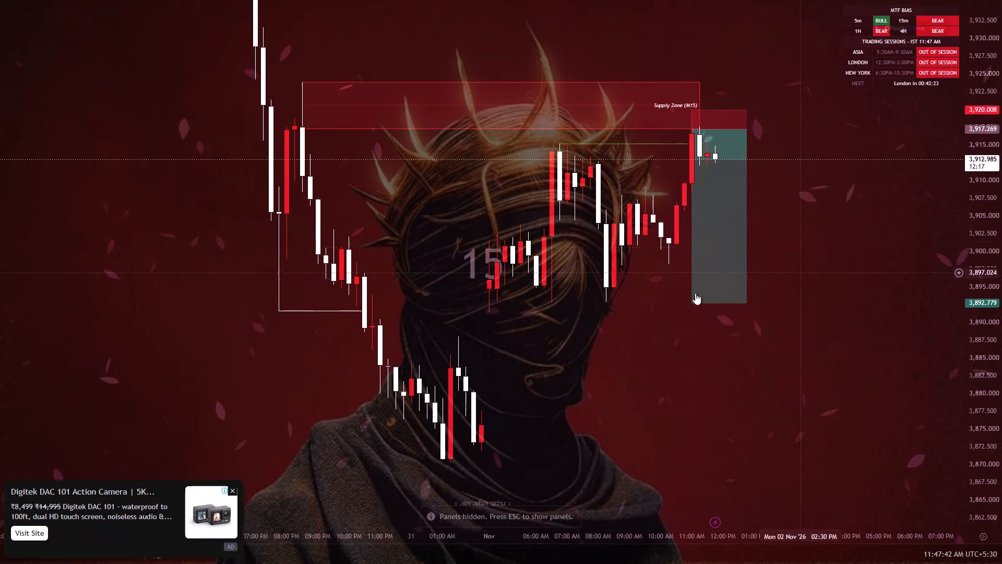
pyautogui.click(674, 239)
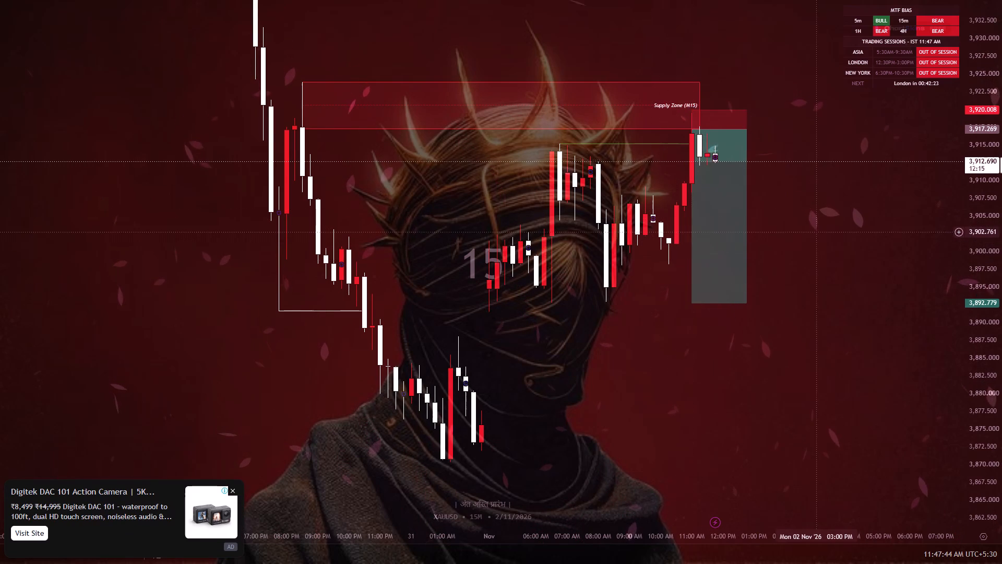
pyautogui.click(819, 232)
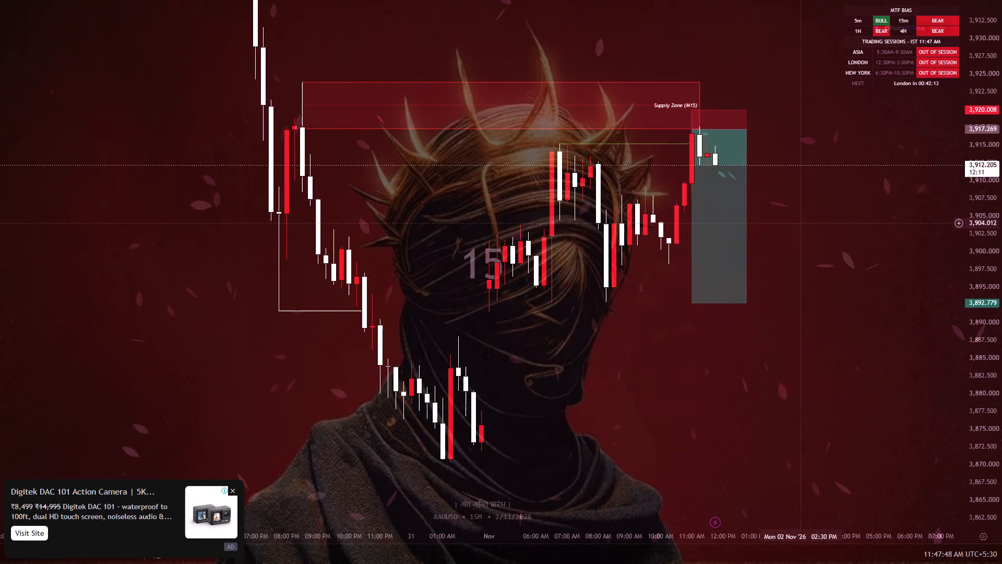
pyautogui.click(236, 490)
# Measure the price move from the short position's entry level down to the current price.
pyautogui.moveTo(492, 513); pyautogui.dragTo(513, 509)
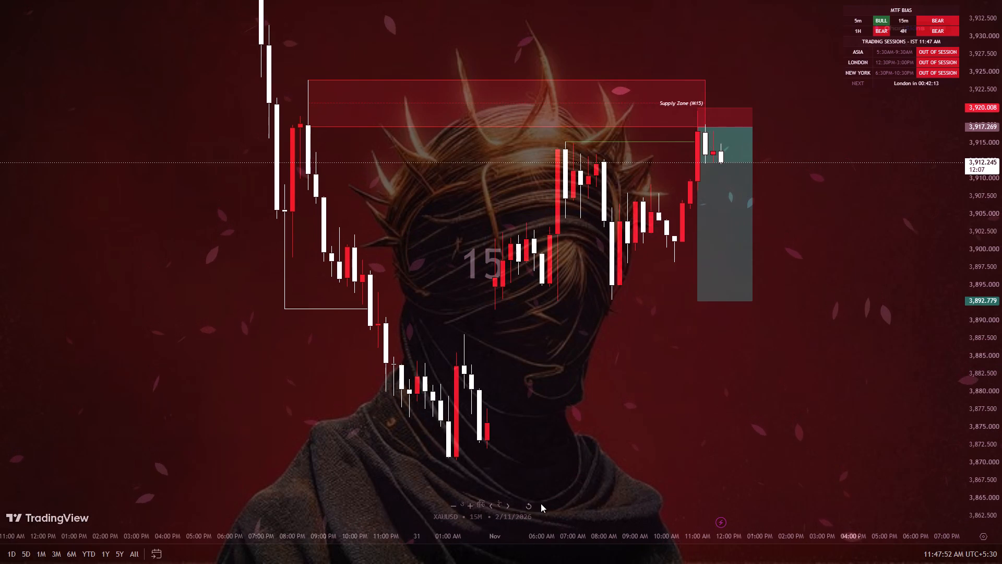
pyautogui.moveTo(558, 487); pyautogui.dragTo(607, 496)
pyautogui.moveTo(570, 541); pyautogui.dragTo(554, 540)
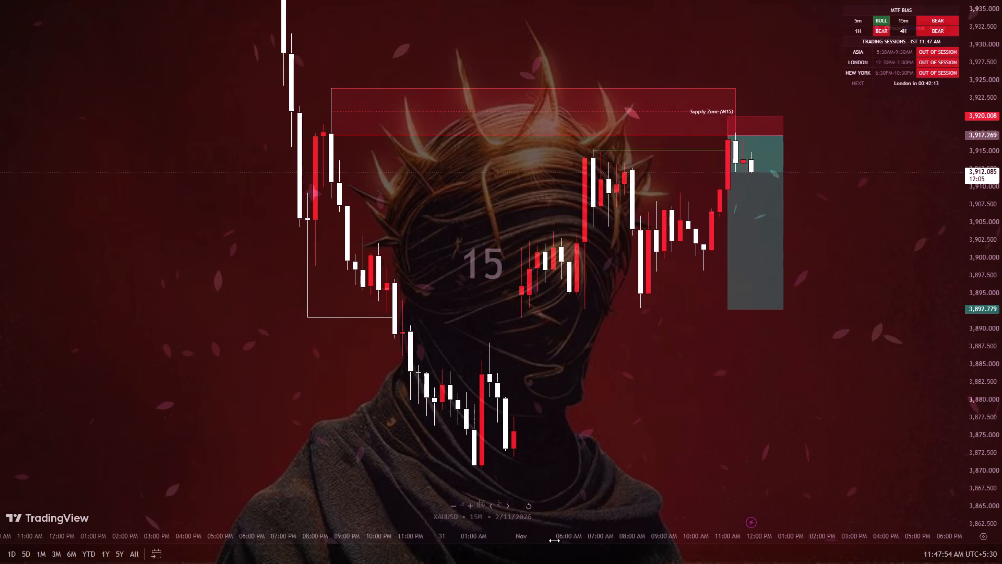
pyautogui.moveTo(554, 540); pyautogui.dragTo(552, 540)
pyautogui.moveTo(573, 484); pyautogui.dragTo(590, 486)
pyautogui.moveTo(590, 486); pyautogui.dragTo(580, 483)
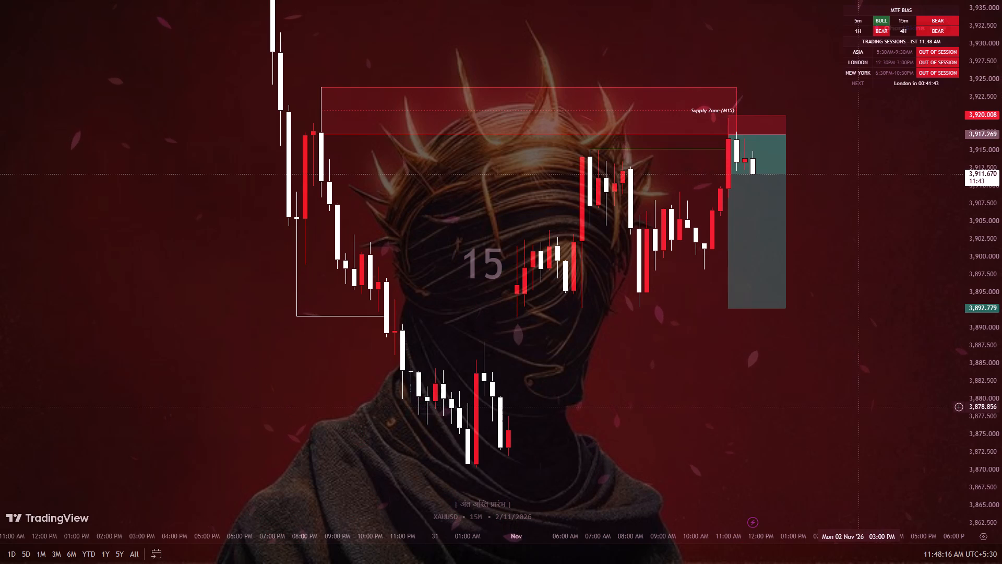
pyautogui.keyDown('shift'); pyautogui.click(875, 135); pyautogui.keyUp('shift')
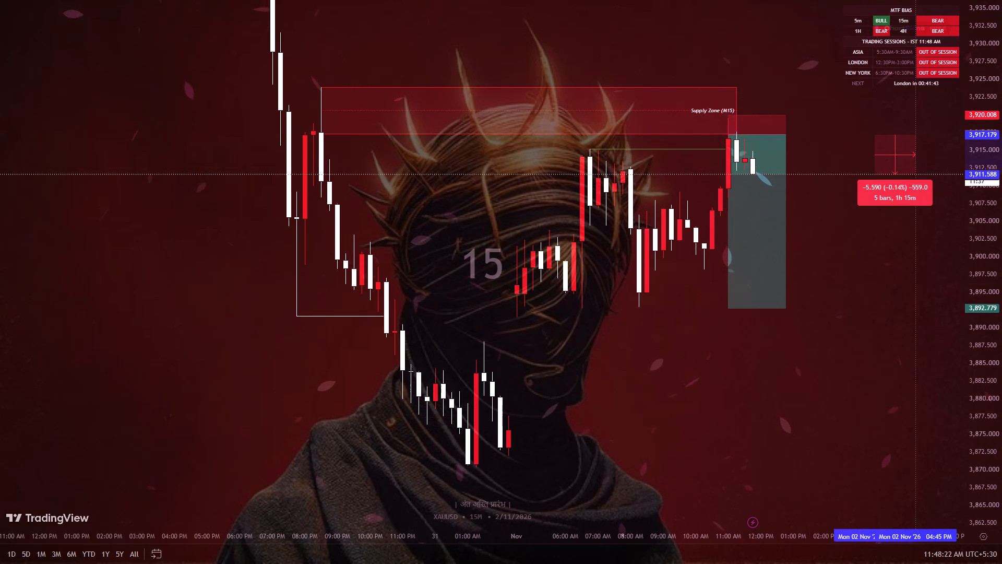
pyautogui.click(916, 174)
pyautogui.click(915, 268)
# Leave full screen and close the Mafiaa Fx chart window.
pyautogui.press('Escape')
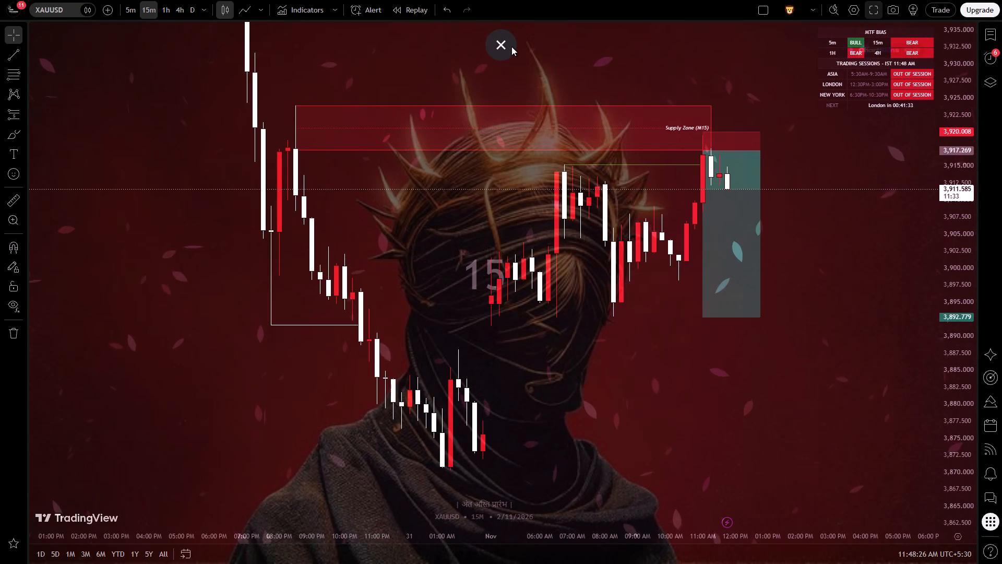
pyautogui.click(511, 46)
pyautogui.click(1001, 0)
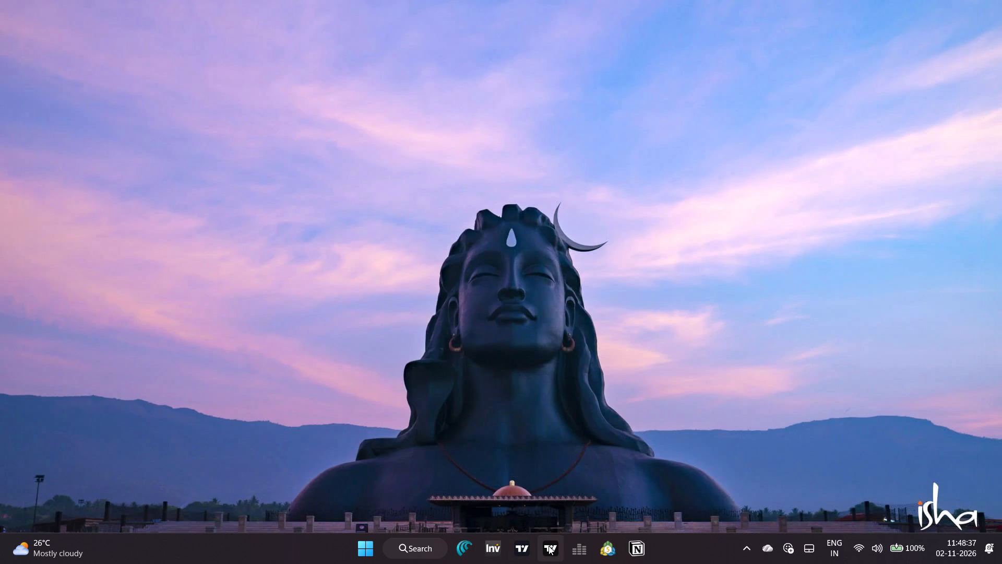
# Open the other TradingView app with the XAUUSD 1-minute chart and its running short position.
pyautogui.click(548, 546)
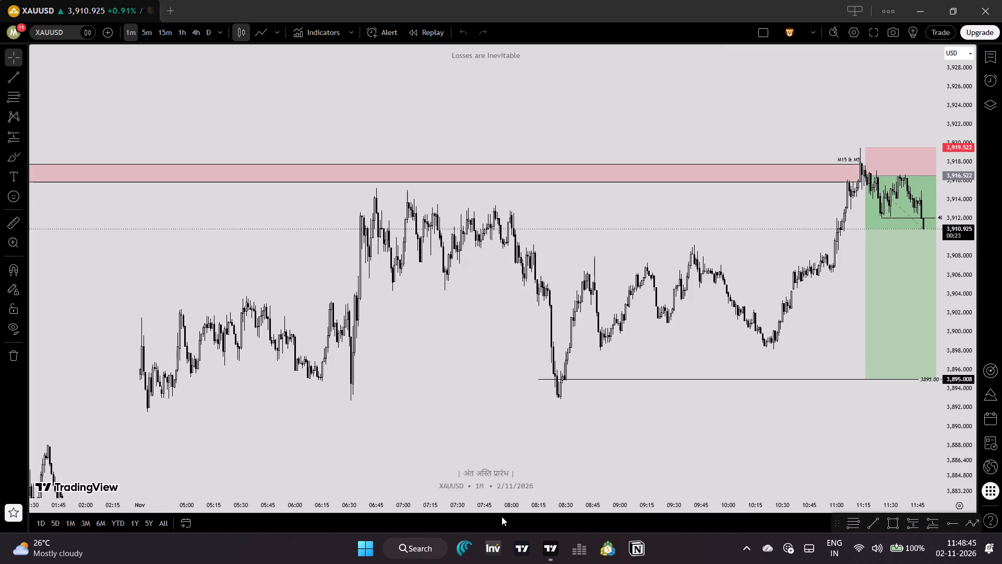
pyautogui.moveTo(819, 264); pyautogui.dragTo(579, 260)
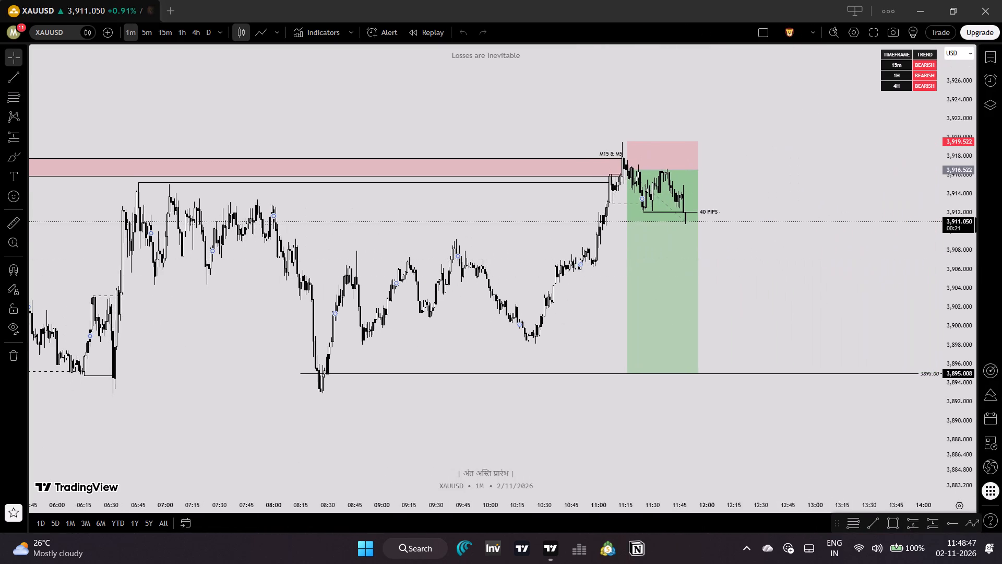
# Delete the line labelled 40 PIPS that runs across the short position on the XAUUSD 1-minute chart.
pyautogui.moveTo(961, 448); pyautogui.dragTo(942, 369)
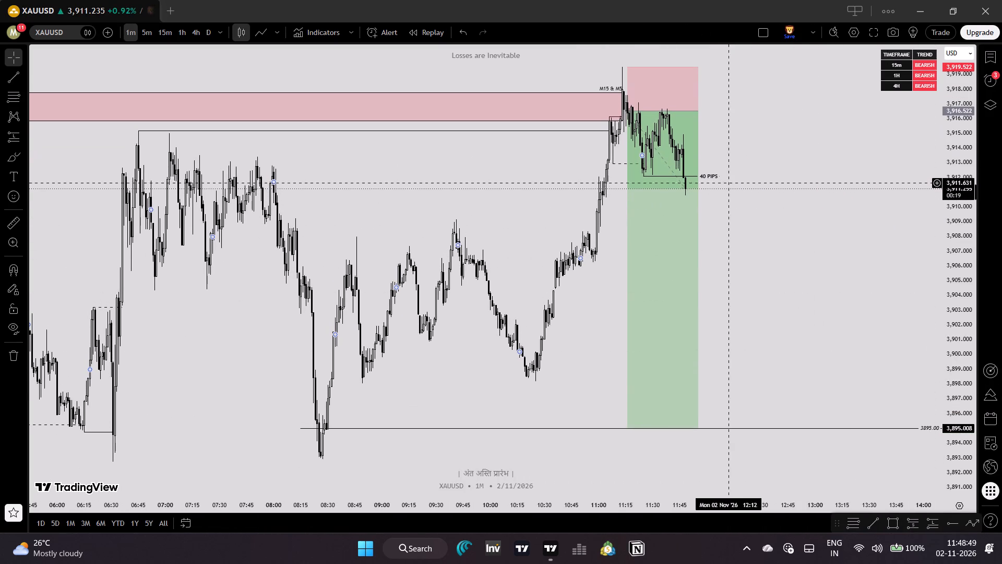
pyautogui.click(710, 177)
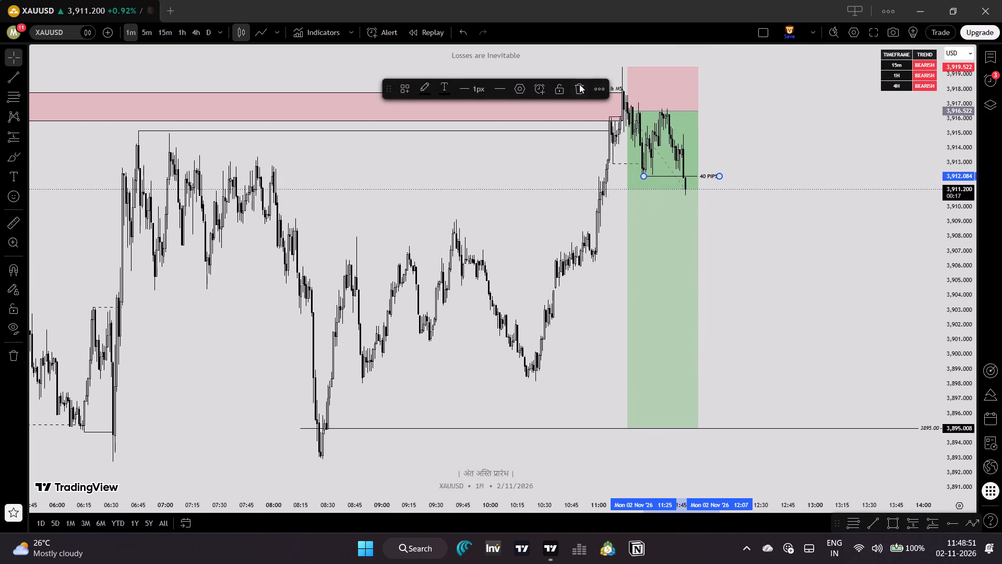
pyautogui.click(579, 84)
# Save the XAUUSD chart layout with the short position and the 3895.00 target line in view.
pyautogui.moveTo(796, 213); pyautogui.dragTo(758, 213)
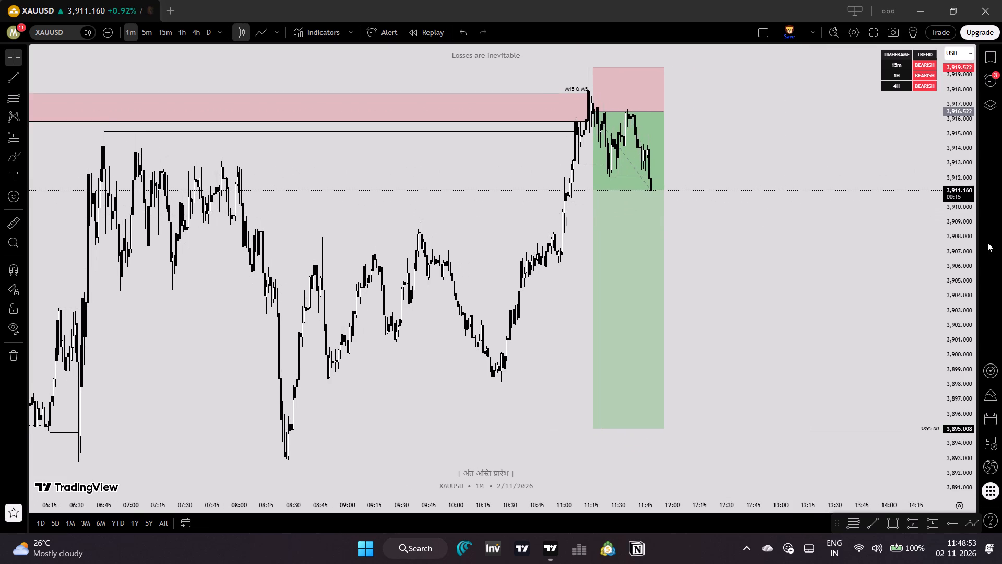
pyautogui.moveTo(950, 228); pyautogui.dragTo(949, 261)
pyautogui.moveTo(767, 304); pyautogui.dragTo(754, 312)
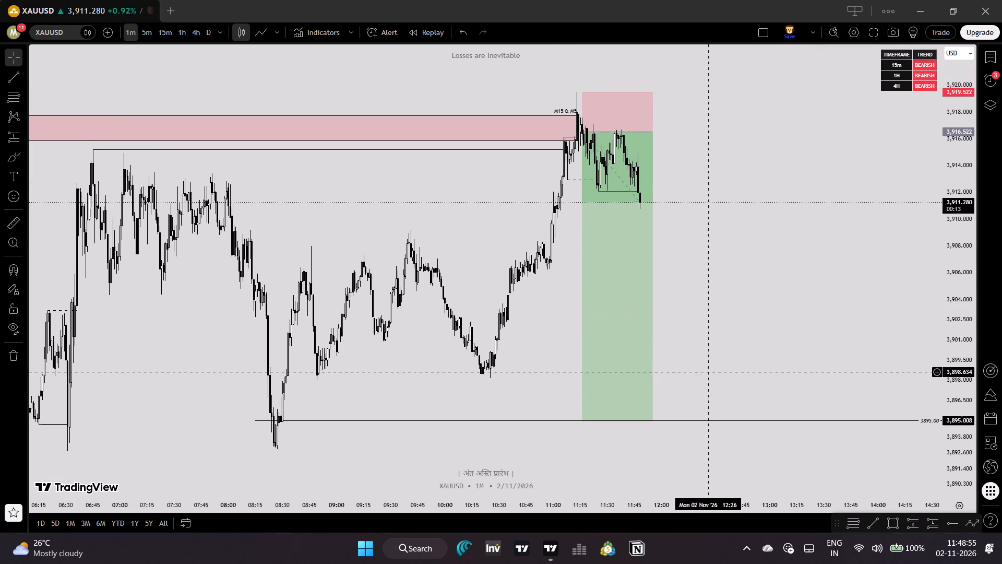
pyautogui.click(783, 28)
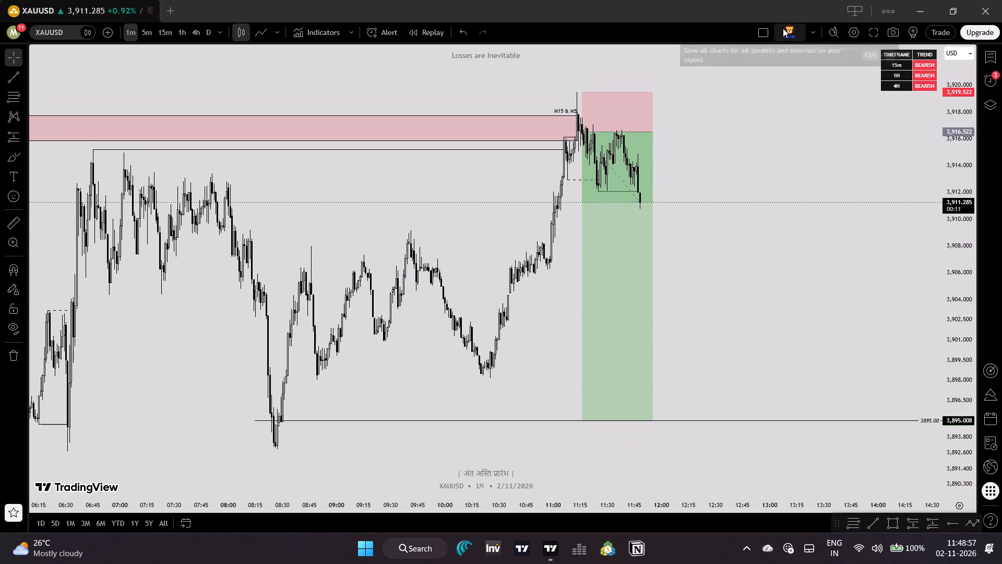
# Hide the panels around the XAUUSD 1-minute chart.
pyautogui.click(879, 36)
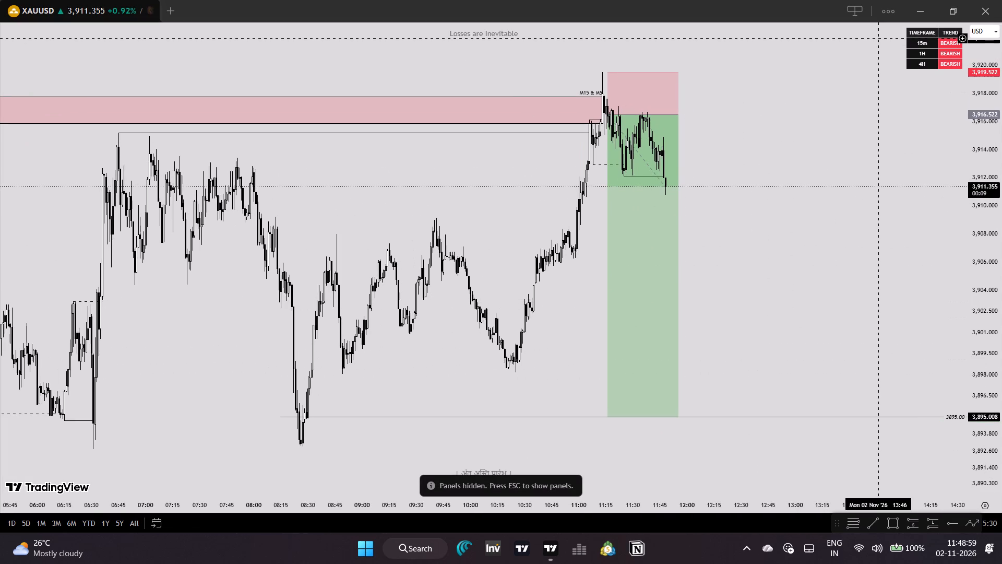
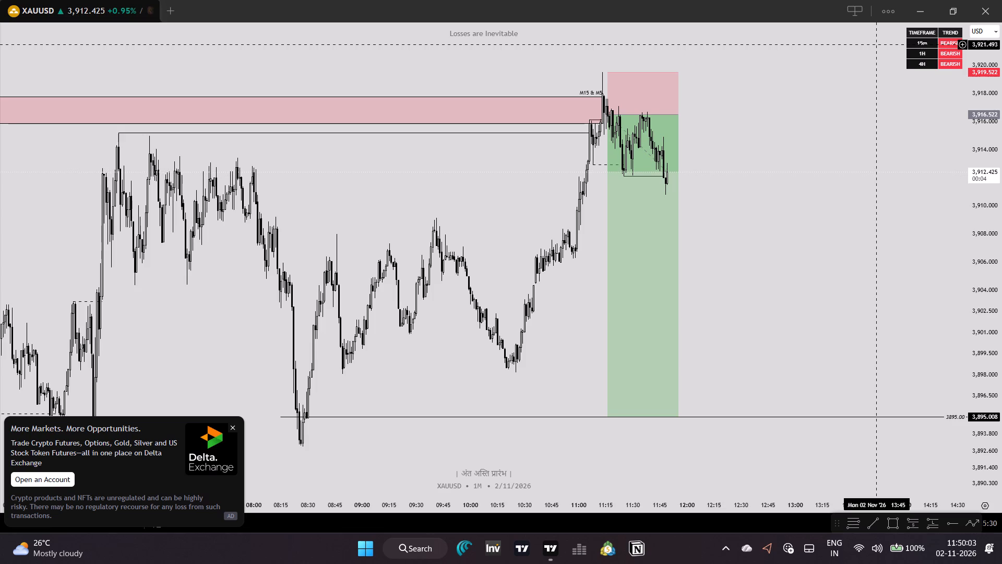
# Dismiss the Delta Exchange advertisement covering the corner of the XAUUSD chart.
pyautogui.click(232, 427)
# Examine recent XAUUSD 1-minute price action around the running short position, from its stop zone down to the 3895.00 target line.
pyautogui.scroll(3, 755, 504)
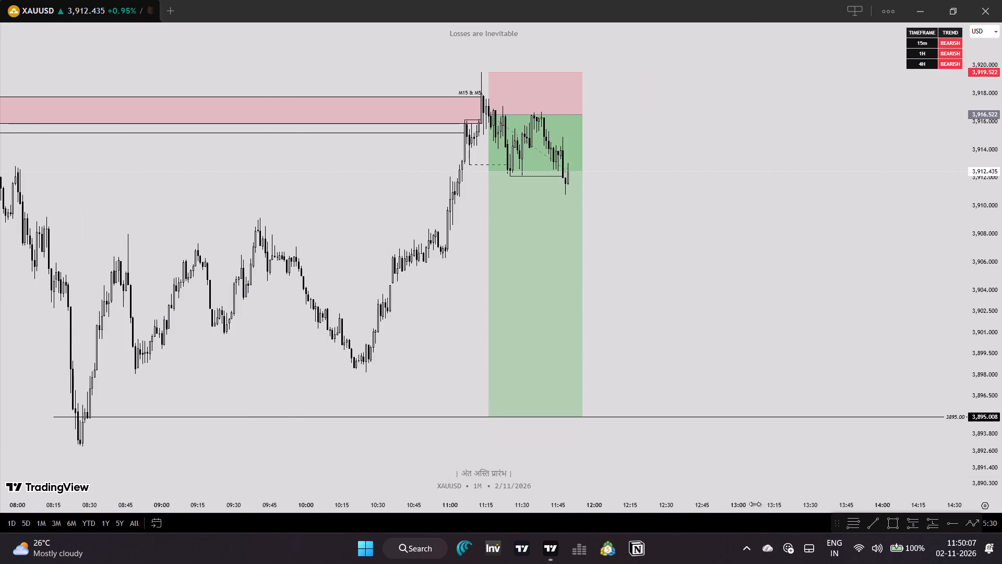
pyautogui.scroll(1, 755, 504)
pyautogui.moveTo(691, 326); pyautogui.dragTo(917, 363)
pyautogui.moveTo(888, 389); pyautogui.dragTo(899, 325)
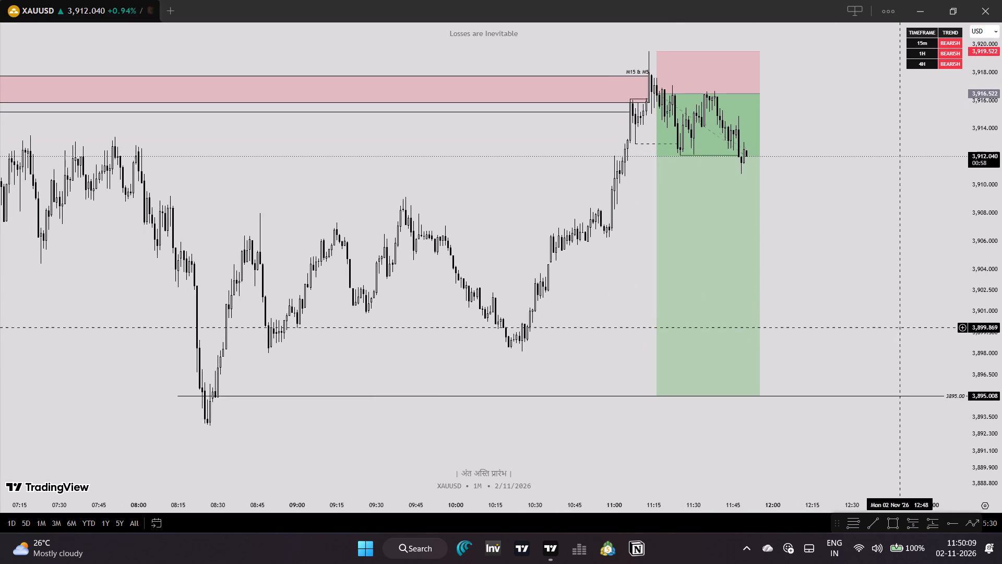
pyautogui.scroll(1, 796, 501)
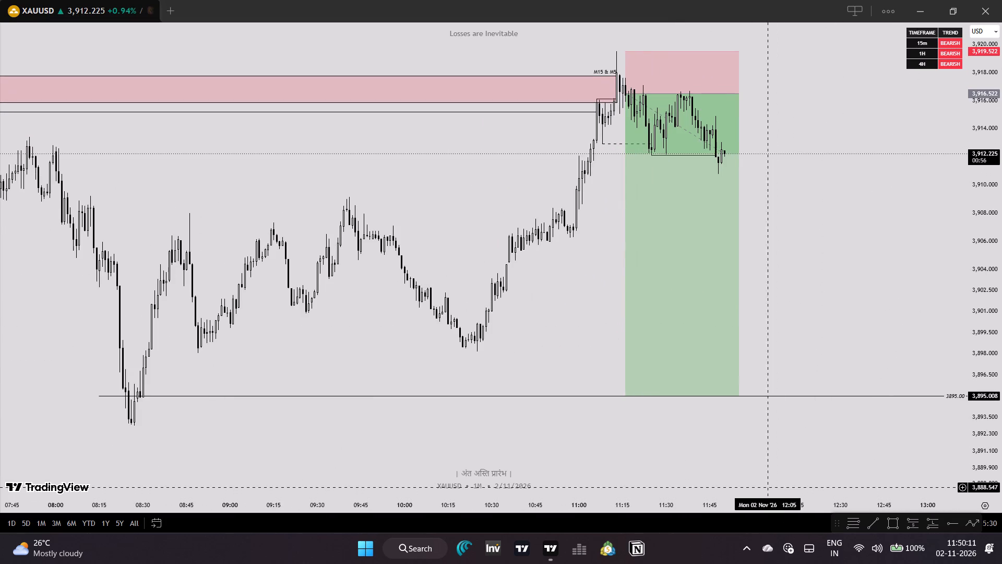
pyautogui.moveTo(752, 487); pyautogui.dragTo(729, 488)
pyautogui.moveTo(992, 360); pyautogui.dragTo(993, 367)
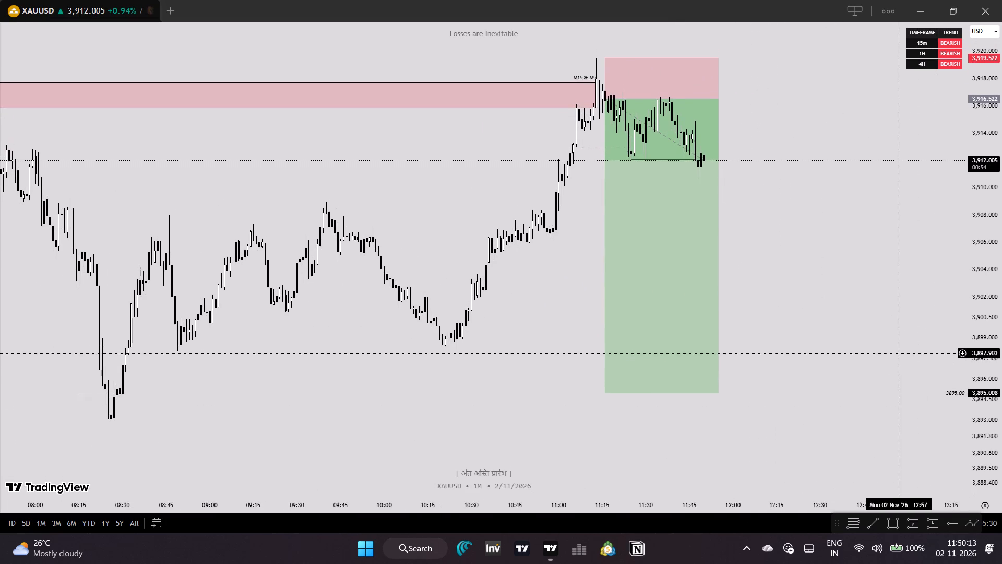
pyautogui.moveTo(899, 354); pyautogui.dragTo(891, 374)
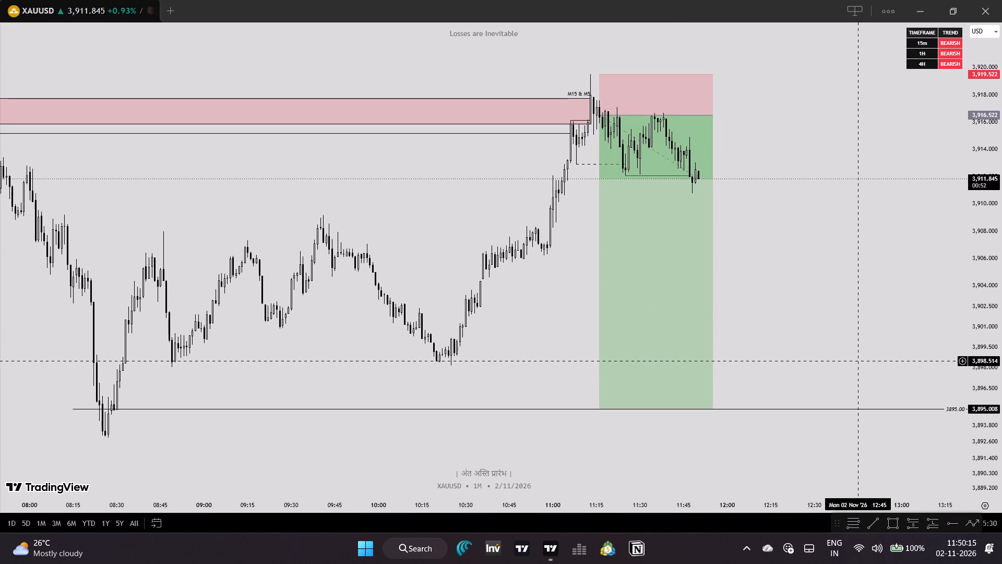
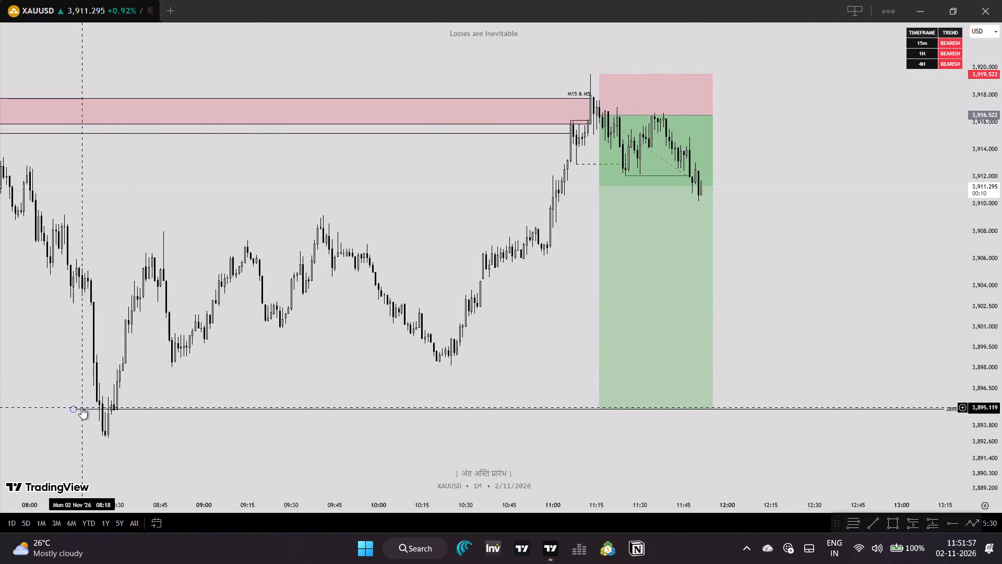
# Move the start of the 3895.00 target line to the candles around 08:24, keeping its level at about 3,895.00.
pyautogui.moveTo(91, 410); pyautogui.dragTo(125, 411)
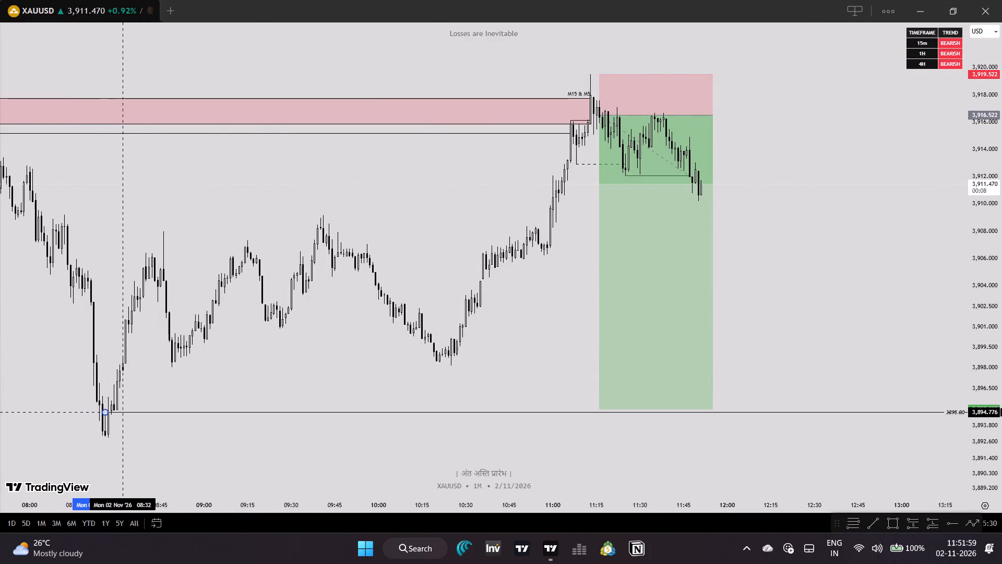
pyautogui.moveTo(125, 411); pyautogui.dragTo(122, 410)
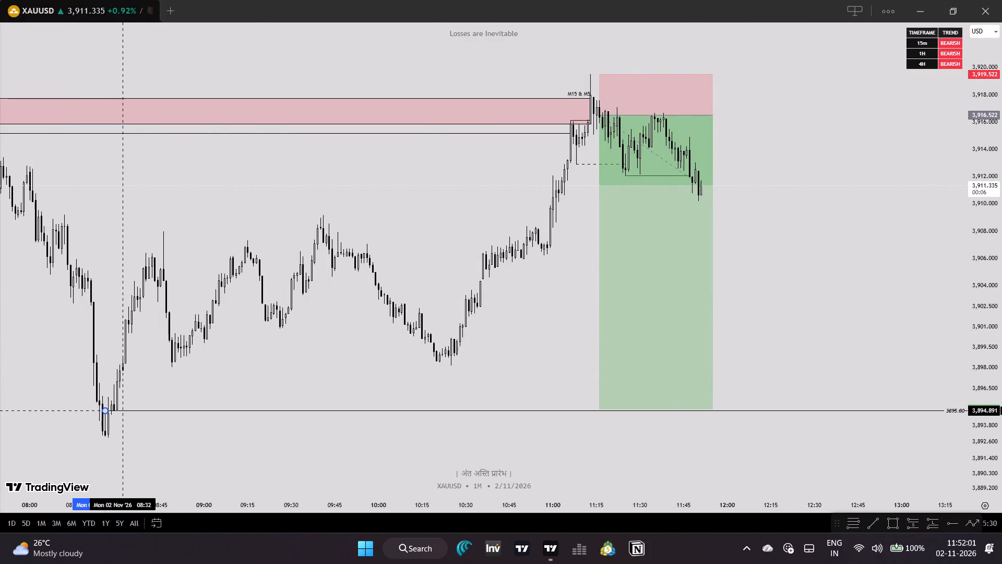
pyautogui.moveTo(122, 410); pyautogui.dragTo(119, 409)
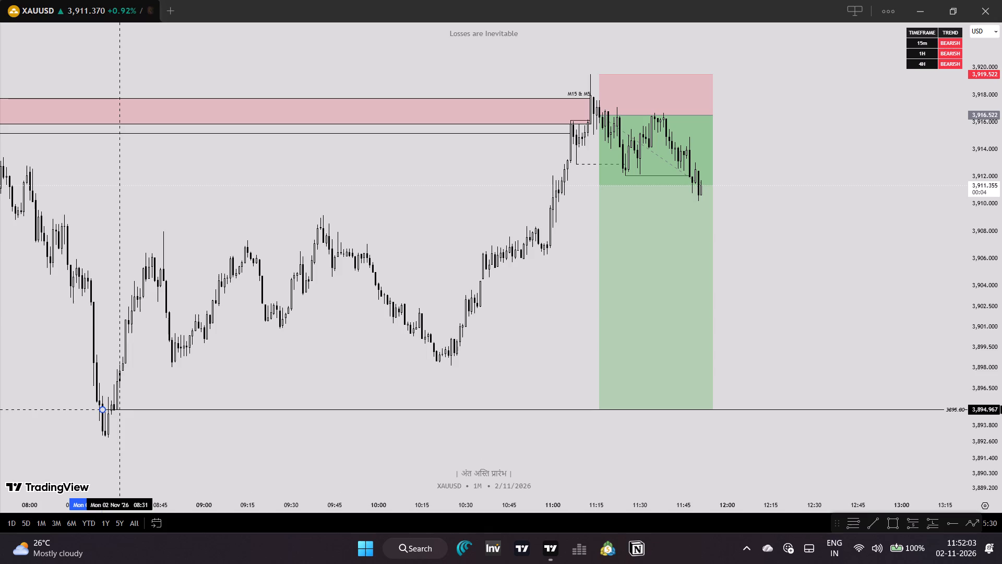
pyautogui.moveTo(119, 409); pyautogui.dragTo(117, 408)
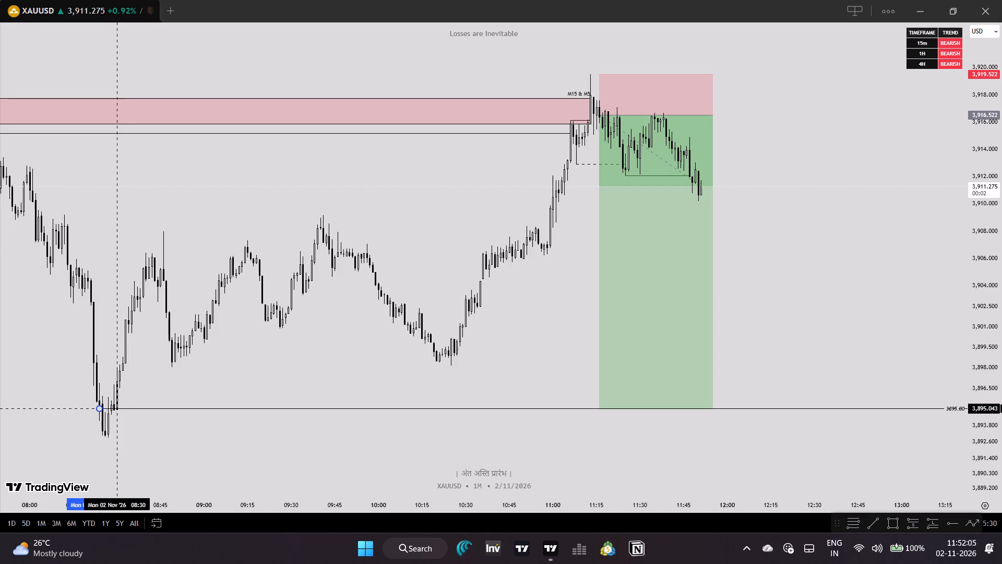
pyautogui.moveTo(117, 408); pyautogui.dragTo(115, 409)
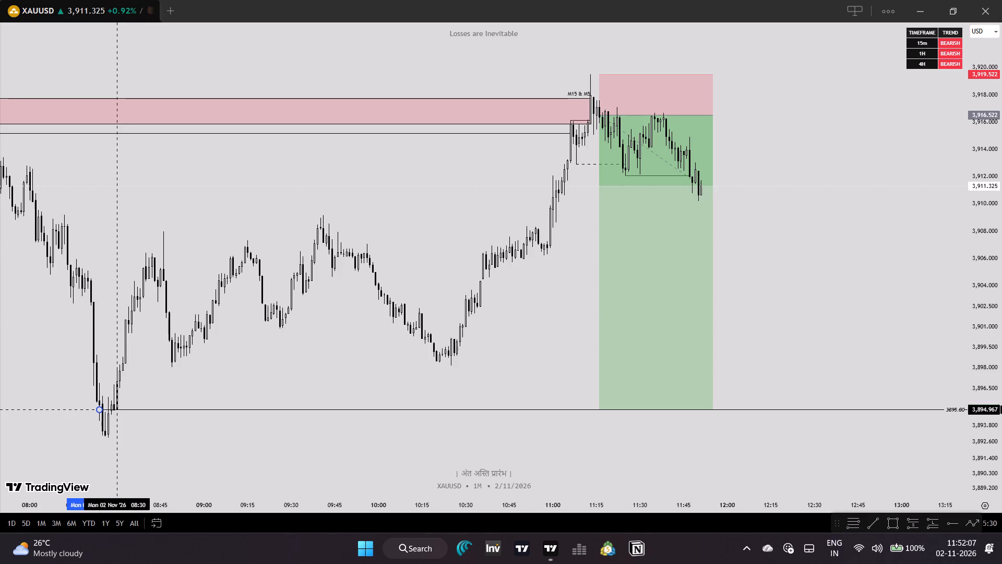
pyautogui.moveTo(115, 409); pyautogui.dragTo(116, 409)
pyautogui.click(145, 370)
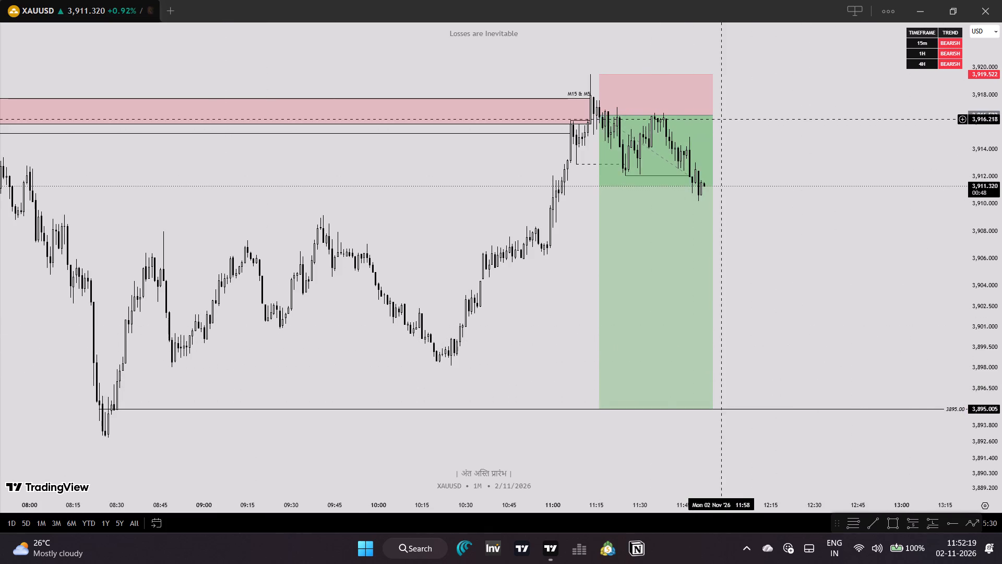
# Extend the short position box forward in time to about 12:00.
pyautogui.moveTo(710, 112); pyautogui.dragTo(728, 119)
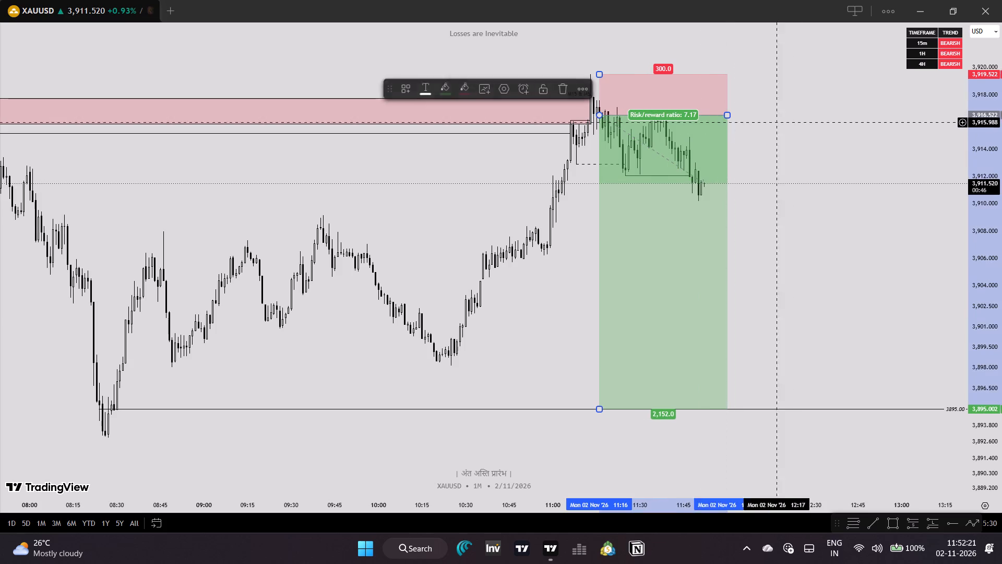
pyautogui.click(798, 136)
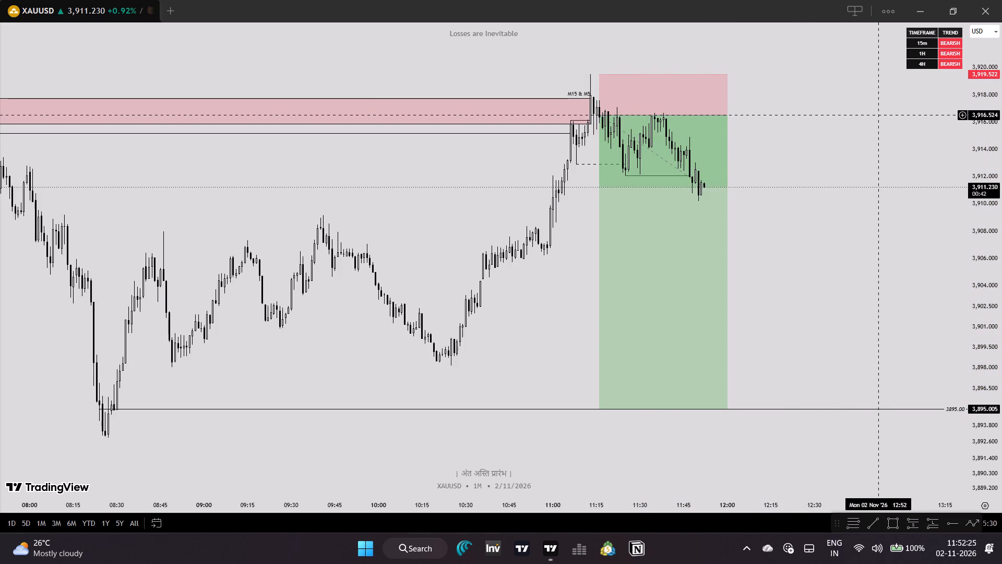
# Measure the price move from the short entry level down to the most recent low.
pyautogui.keyDown('shift'); pyautogui.click(877, 115); pyautogui.keyUp('shift')
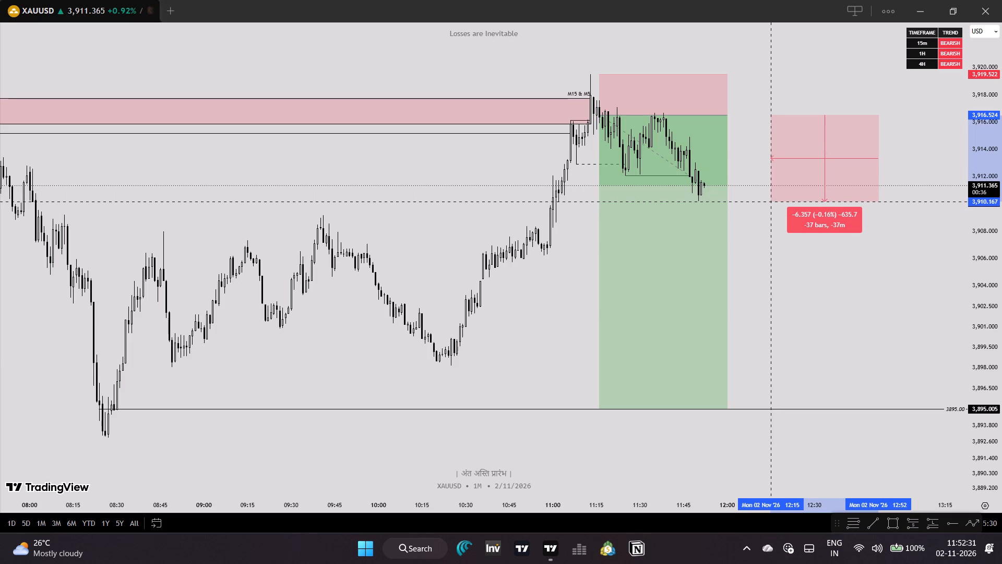
pyautogui.click(771, 202)
pyautogui.click(778, 274)
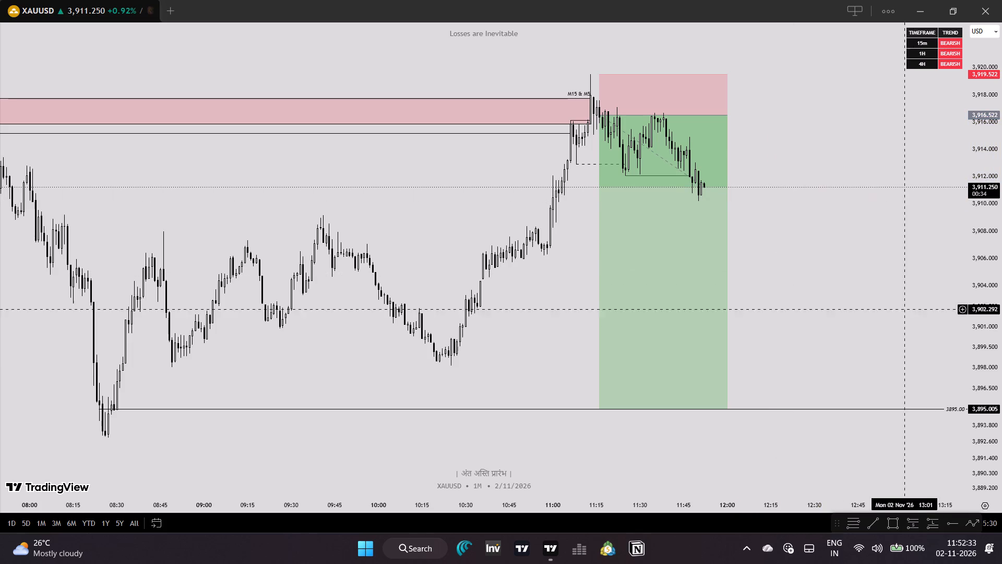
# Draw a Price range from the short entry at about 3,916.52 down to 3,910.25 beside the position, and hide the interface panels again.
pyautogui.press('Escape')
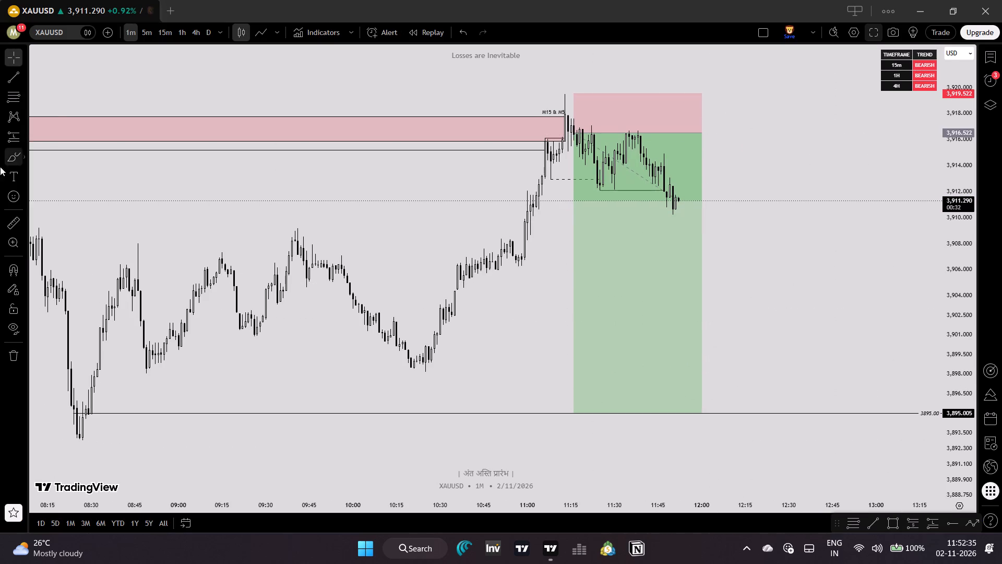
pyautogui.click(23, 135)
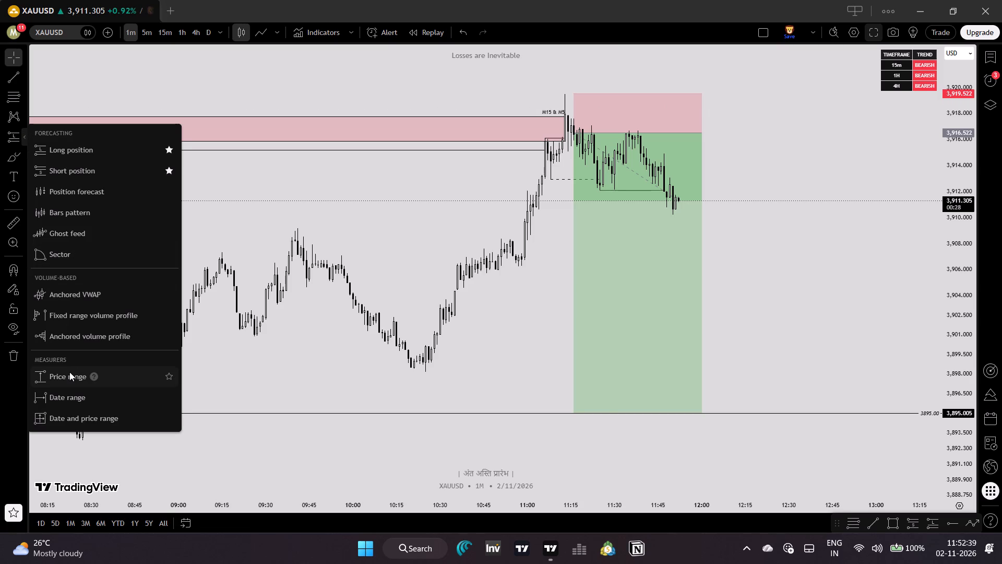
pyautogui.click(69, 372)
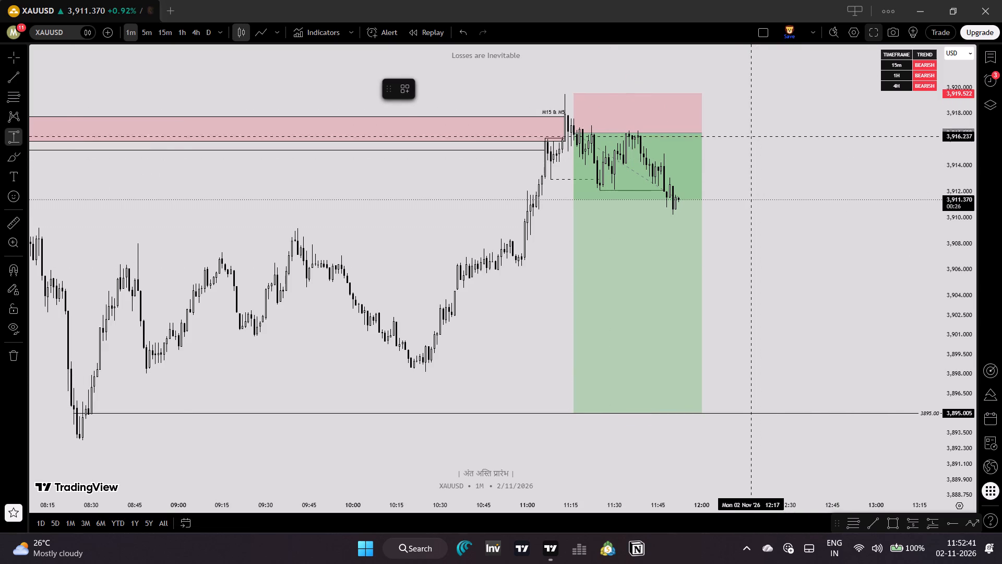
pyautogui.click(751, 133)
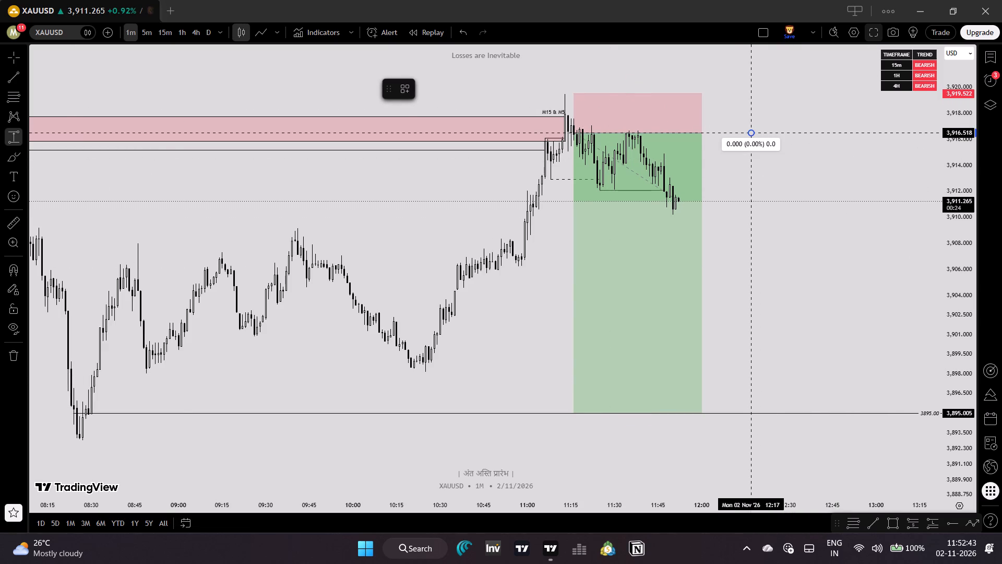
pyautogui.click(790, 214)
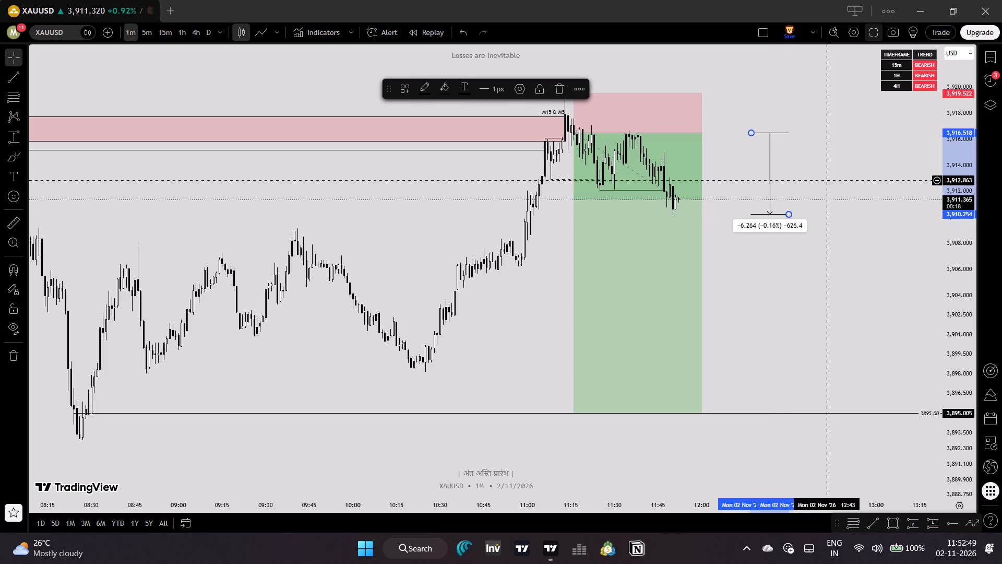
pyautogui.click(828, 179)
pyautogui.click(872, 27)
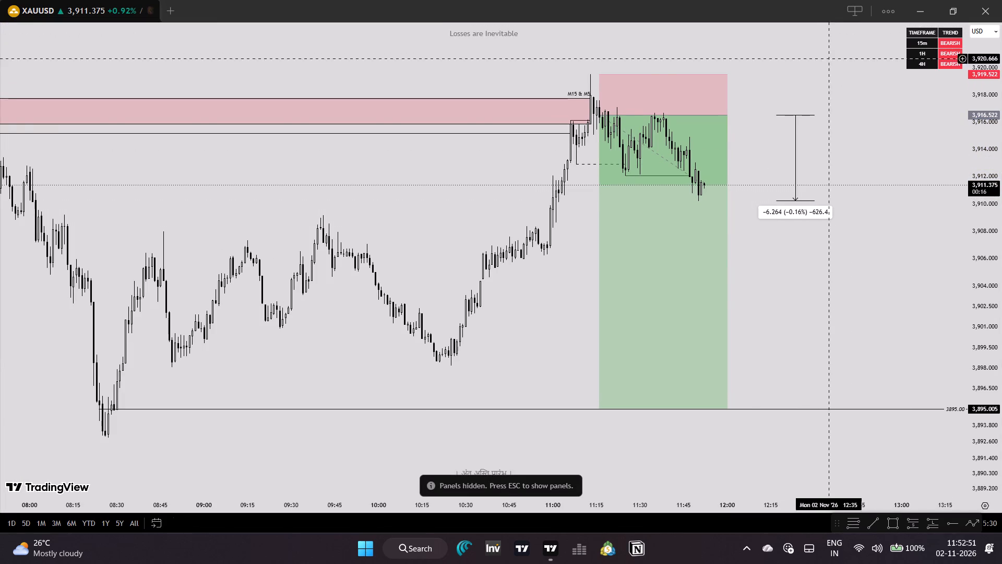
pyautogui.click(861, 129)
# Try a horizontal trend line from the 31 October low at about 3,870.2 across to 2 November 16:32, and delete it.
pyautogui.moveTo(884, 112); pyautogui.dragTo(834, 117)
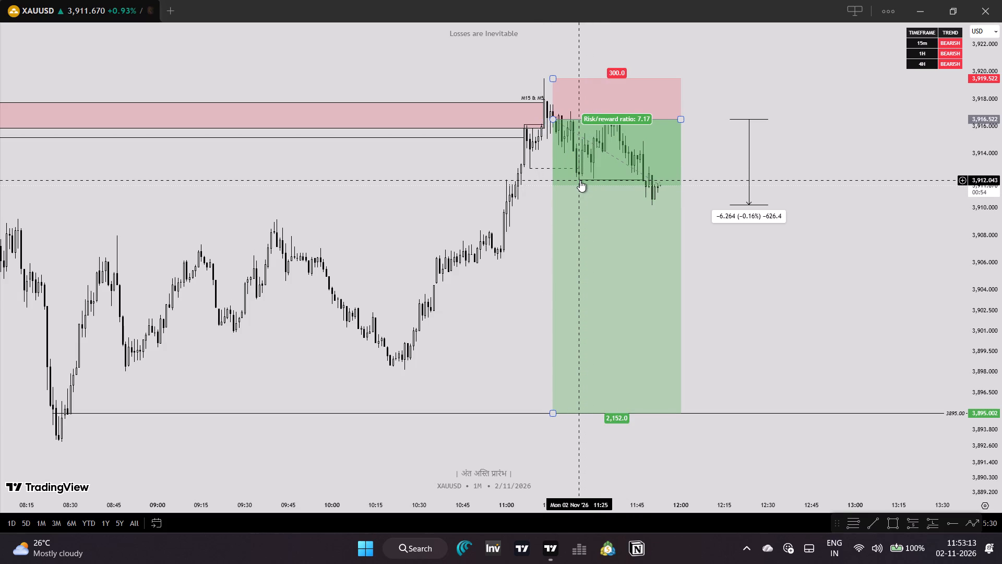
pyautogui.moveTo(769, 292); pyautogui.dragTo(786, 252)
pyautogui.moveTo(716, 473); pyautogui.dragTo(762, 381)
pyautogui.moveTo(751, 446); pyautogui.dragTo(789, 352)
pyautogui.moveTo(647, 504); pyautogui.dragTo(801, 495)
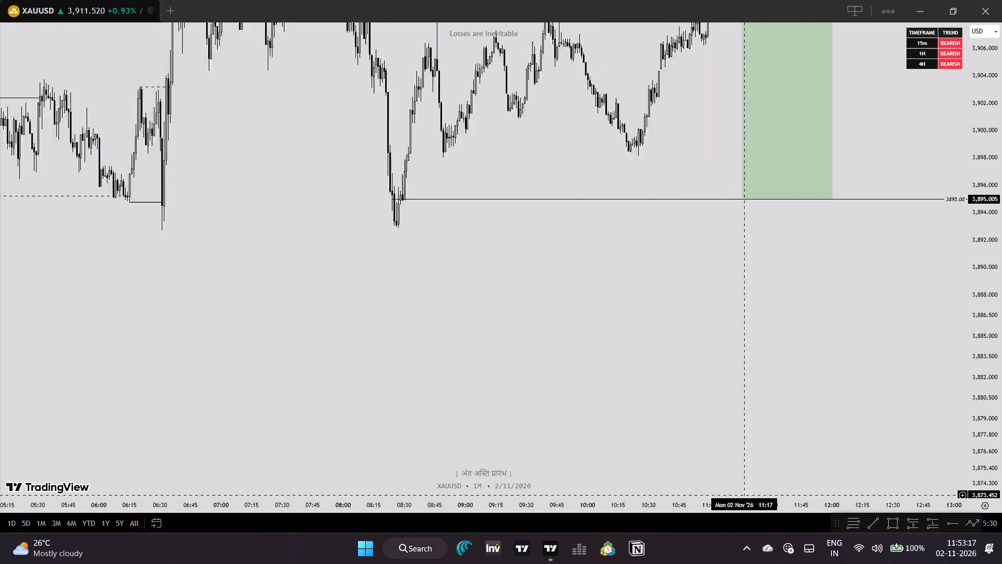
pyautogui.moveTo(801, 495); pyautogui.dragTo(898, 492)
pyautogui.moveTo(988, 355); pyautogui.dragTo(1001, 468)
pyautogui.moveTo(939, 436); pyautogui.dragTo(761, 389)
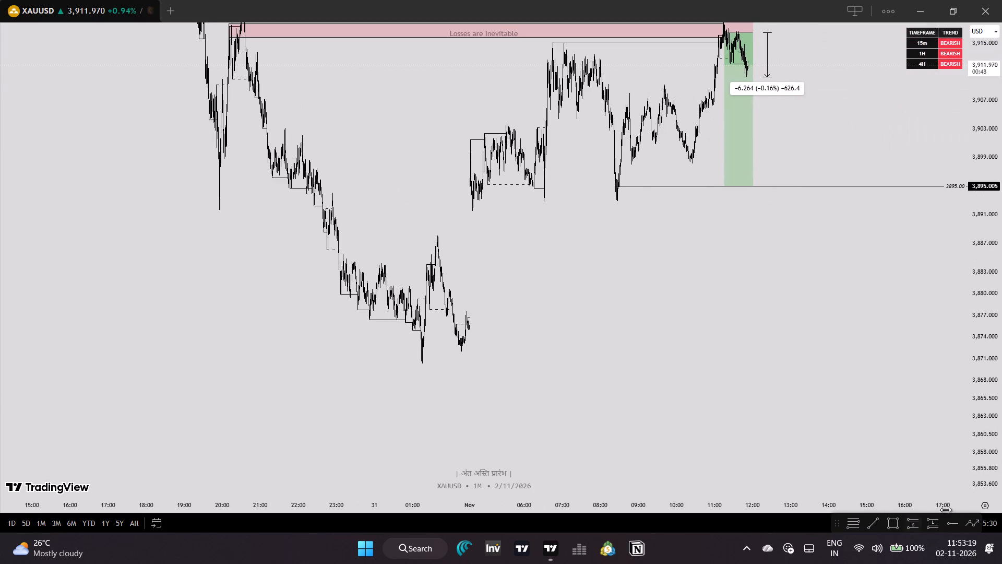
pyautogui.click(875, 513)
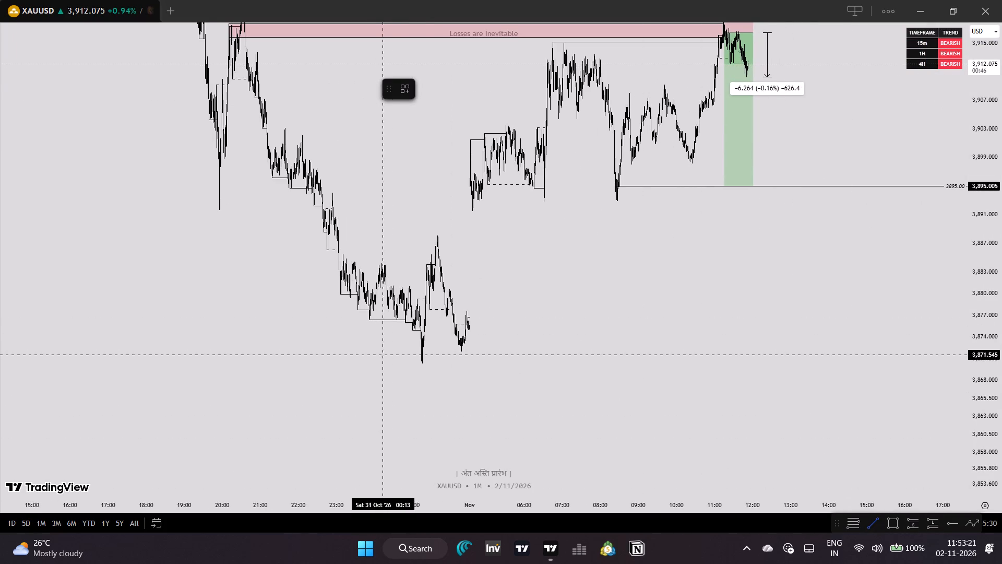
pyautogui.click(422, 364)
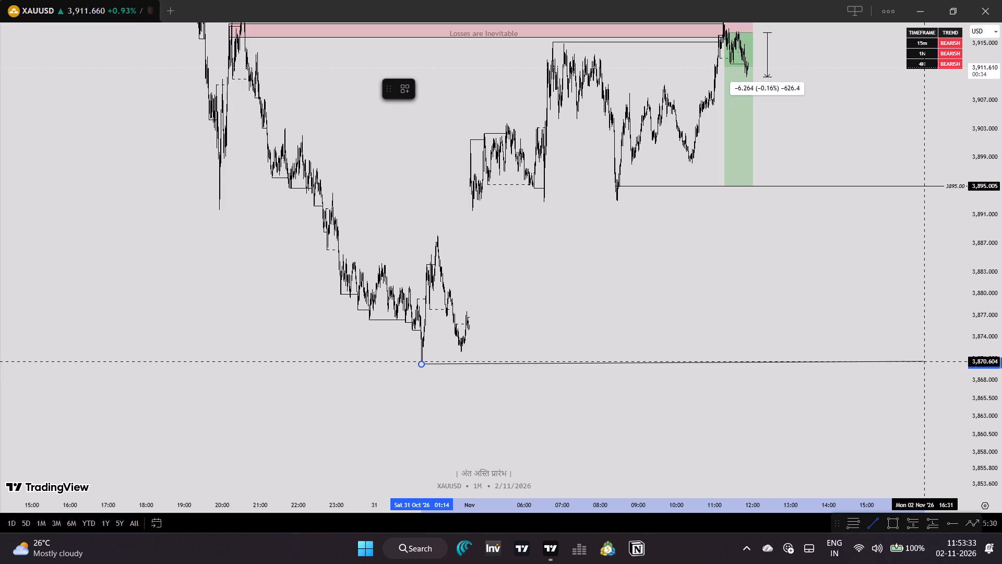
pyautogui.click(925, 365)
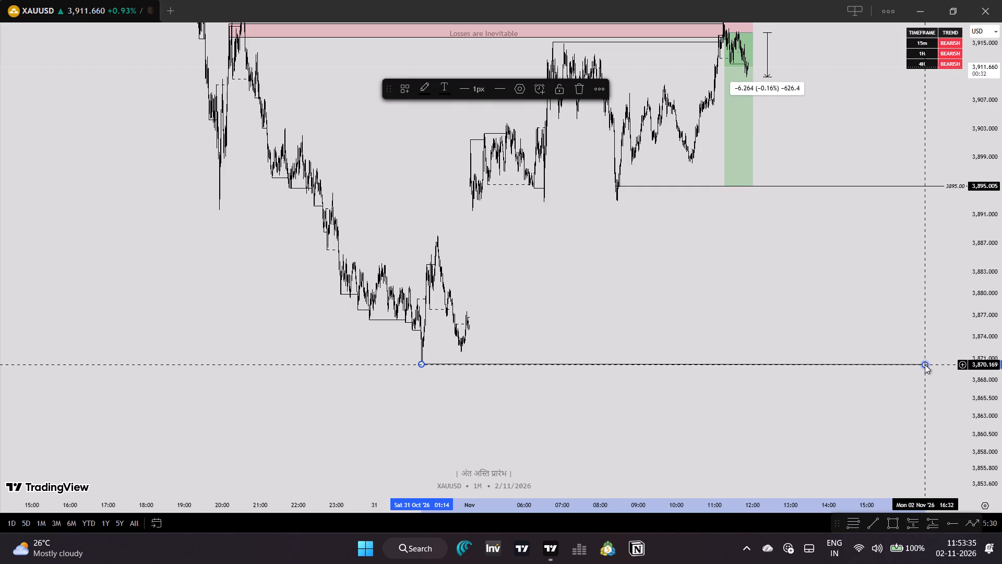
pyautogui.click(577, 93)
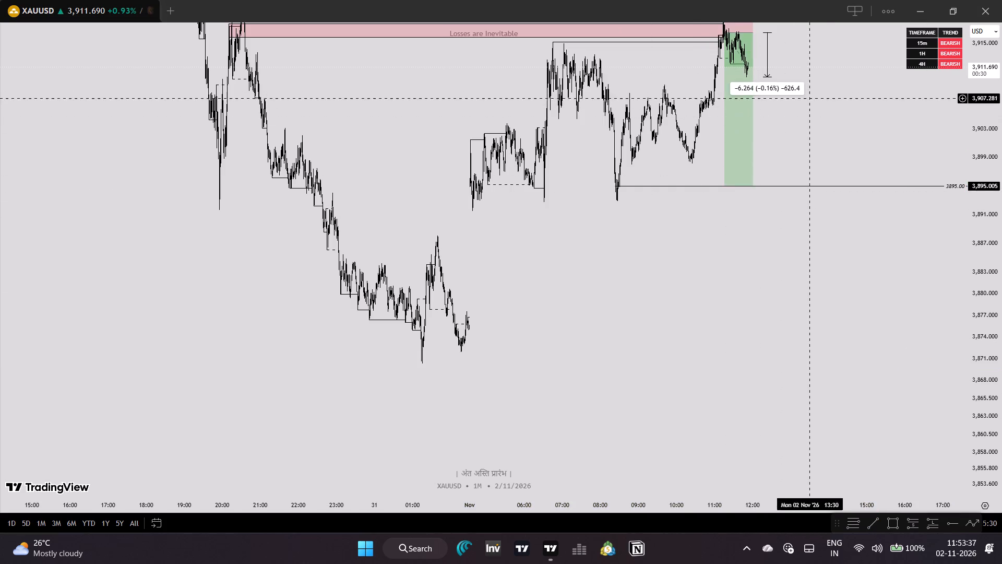
# Examine XAUUSD 1-minute price action from the 31 October decline back to the running short position and its 3895.00 target.
pyautogui.moveTo(839, 93); pyautogui.dragTo(836, 182)
pyautogui.moveTo(846, 159); pyautogui.dragTo(900, 158)
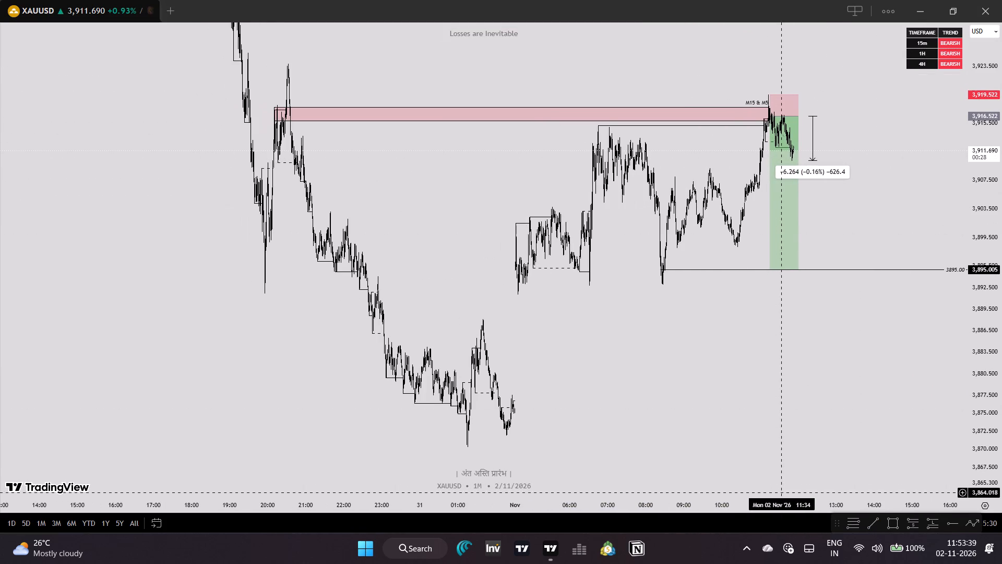
pyautogui.moveTo(779, 500); pyautogui.dragTo(678, 487)
pyautogui.moveTo(768, 430); pyautogui.dragTo(893, 391)
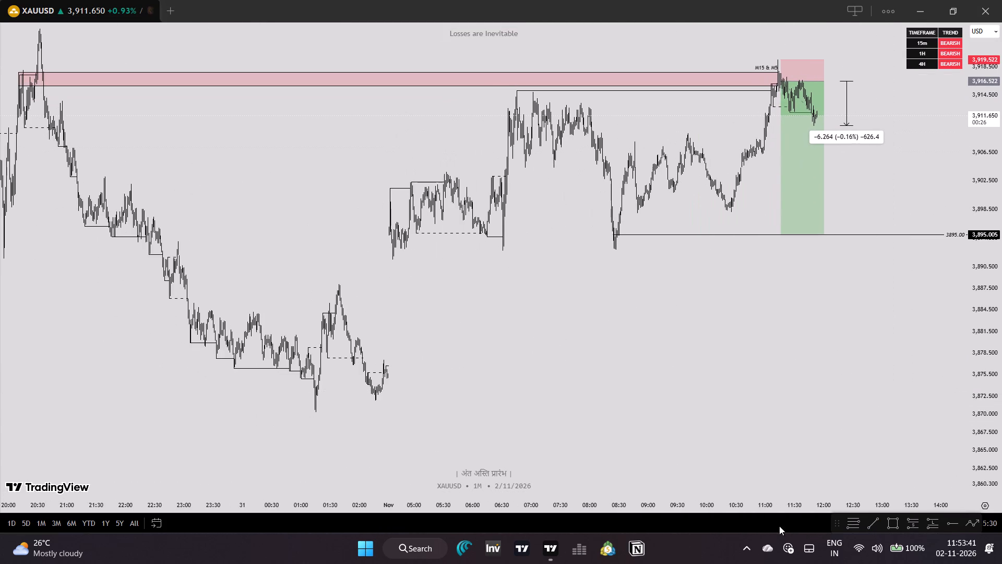
pyautogui.moveTo(783, 511); pyautogui.dragTo(616, 523)
pyautogui.moveTo(724, 415); pyautogui.dragTo(662, 492)
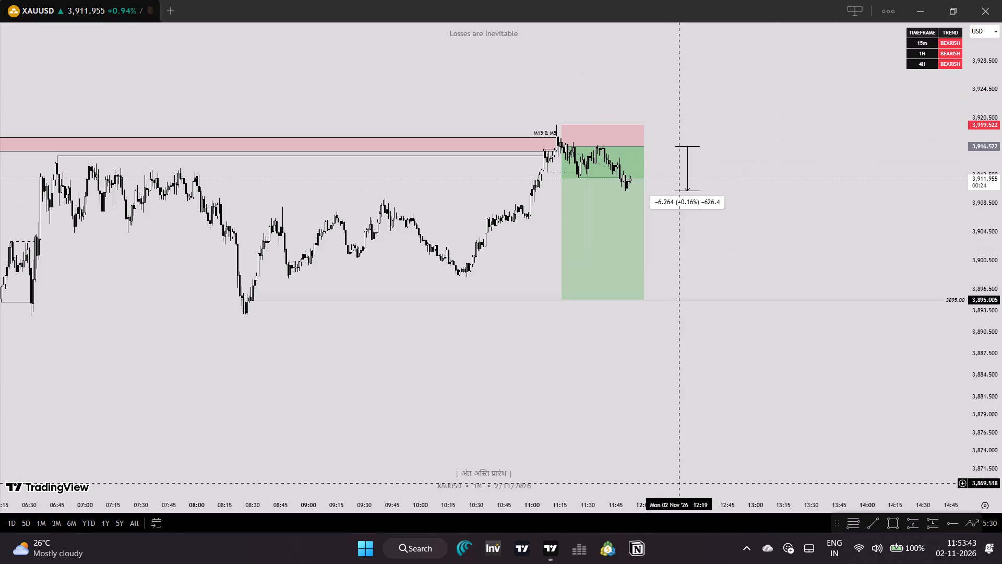
pyautogui.moveTo(991, 445); pyautogui.dragTo(980, 309)
pyautogui.moveTo(891, 191); pyautogui.dragTo(884, 280)
pyautogui.moveTo(833, 302); pyautogui.dragTo(849, 280)
pyautogui.moveTo(775, 507); pyautogui.dragTo(737, 507)
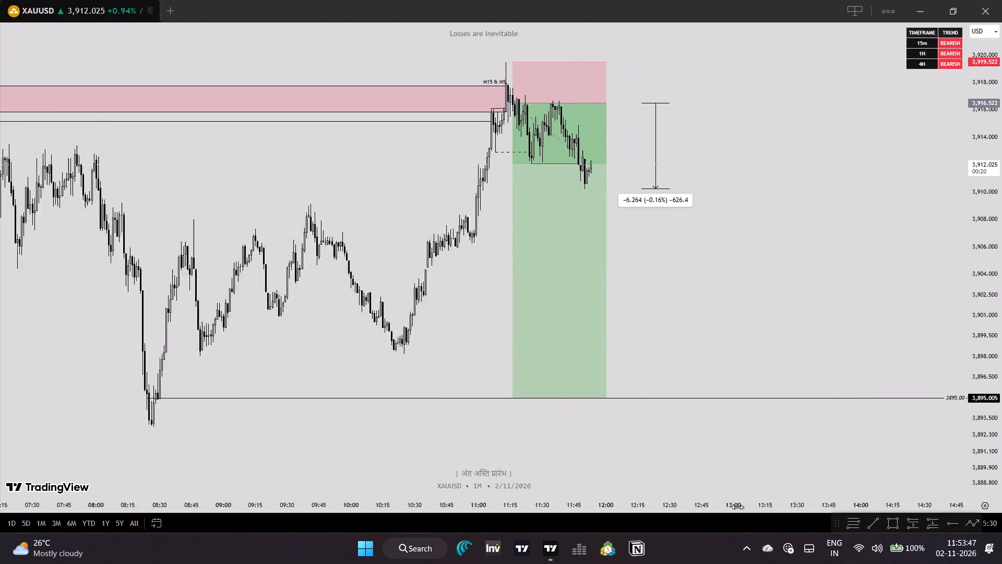
pyautogui.moveTo(737, 507); pyautogui.dragTo(730, 507)
pyautogui.moveTo(766, 331); pyautogui.dragTo(831, 326)
pyautogui.moveTo(998, 263); pyautogui.dragTo(998, 273)
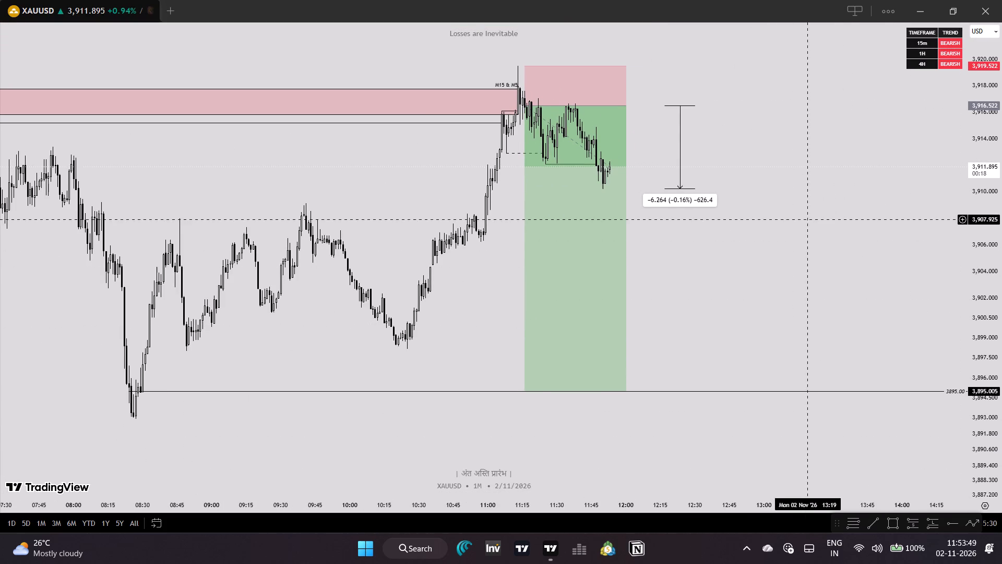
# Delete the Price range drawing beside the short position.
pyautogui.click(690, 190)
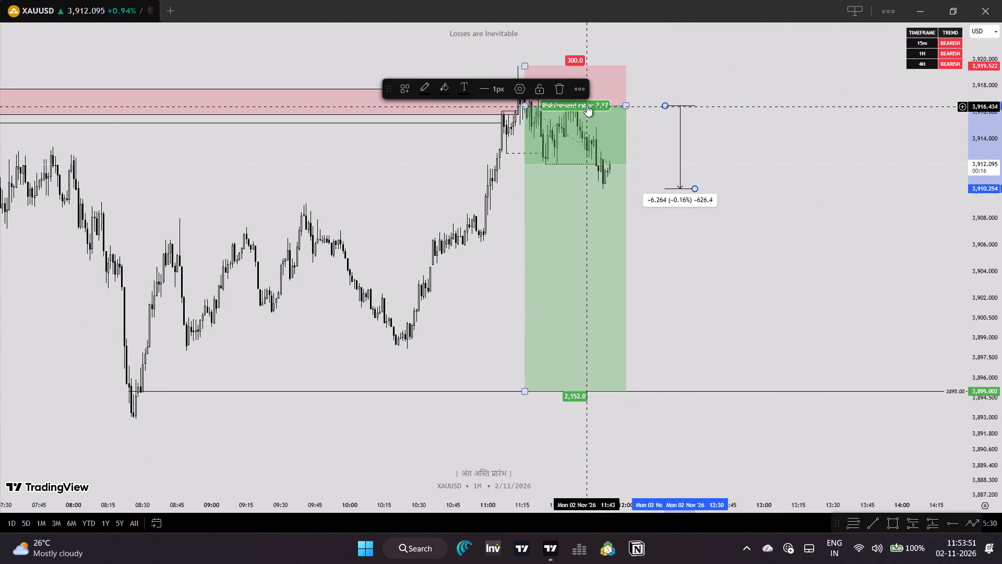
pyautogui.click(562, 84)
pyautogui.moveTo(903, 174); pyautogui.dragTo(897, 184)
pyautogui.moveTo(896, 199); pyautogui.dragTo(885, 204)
# Switch to Investing.com and review this week's scheduled US events in the Economic Calendar.
pyautogui.click(493, 549)
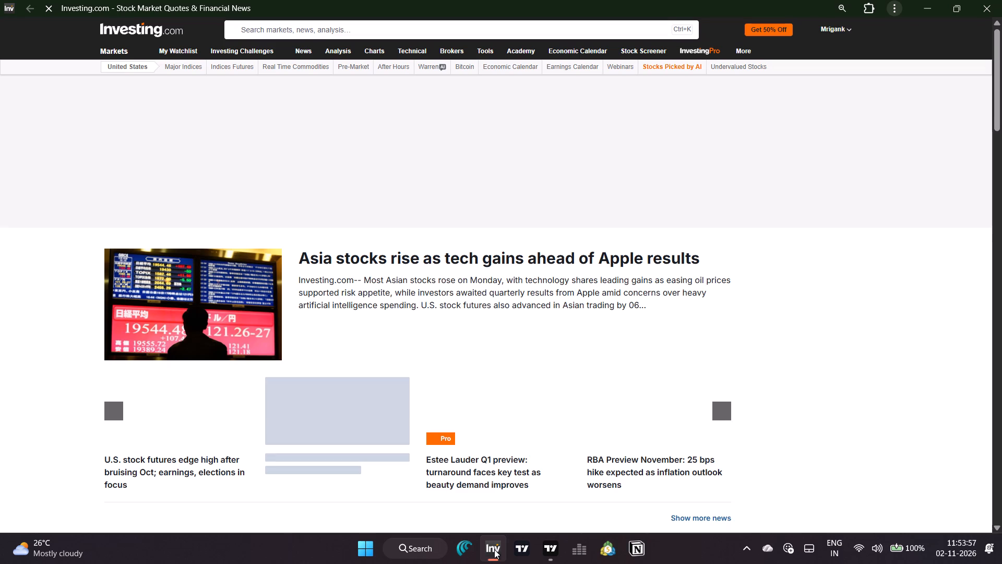
pyautogui.click(512, 61)
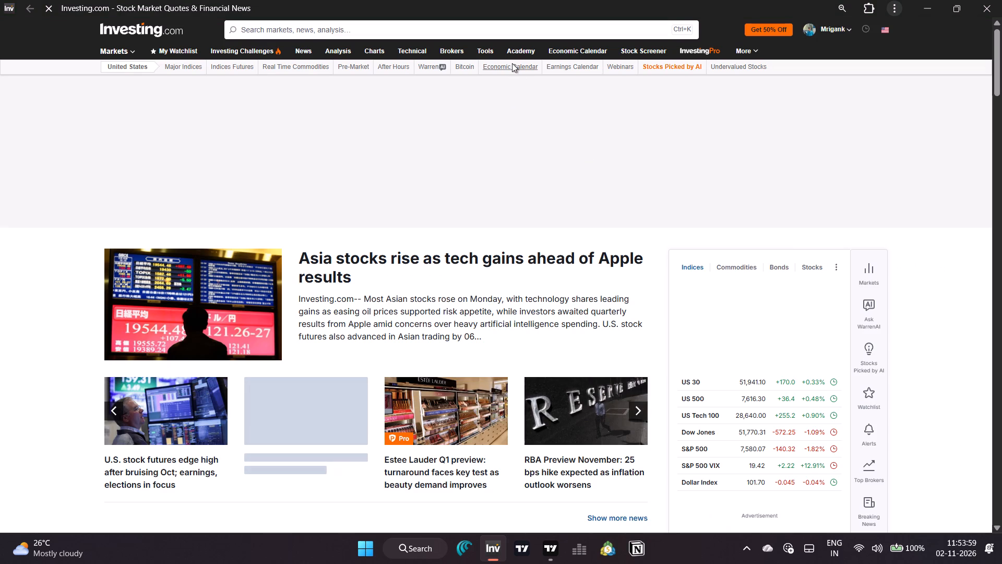
pyautogui.click(512, 66)
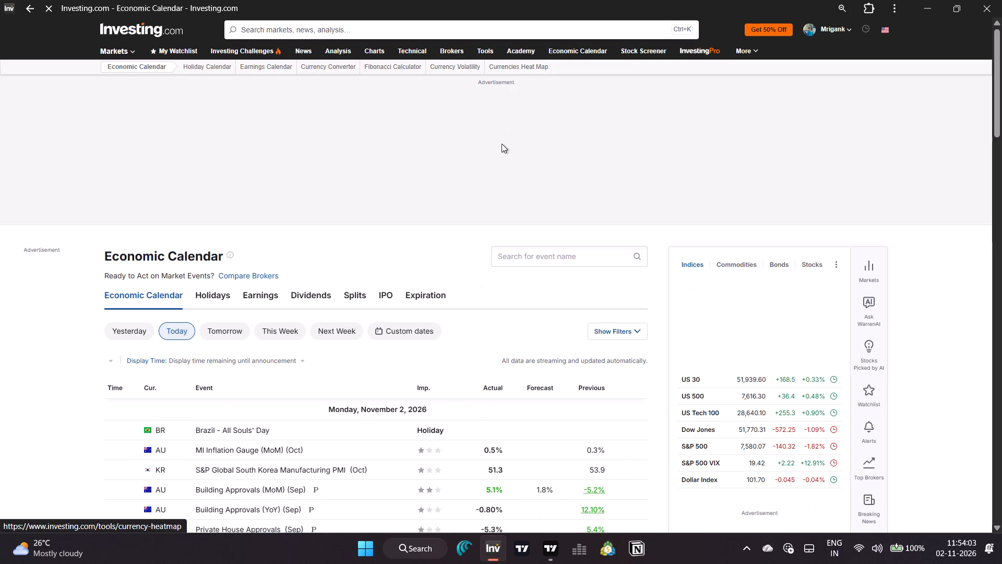
pyautogui.scroll(-4, 504, 144)
pyautogui.scroll(2, 345, 119)
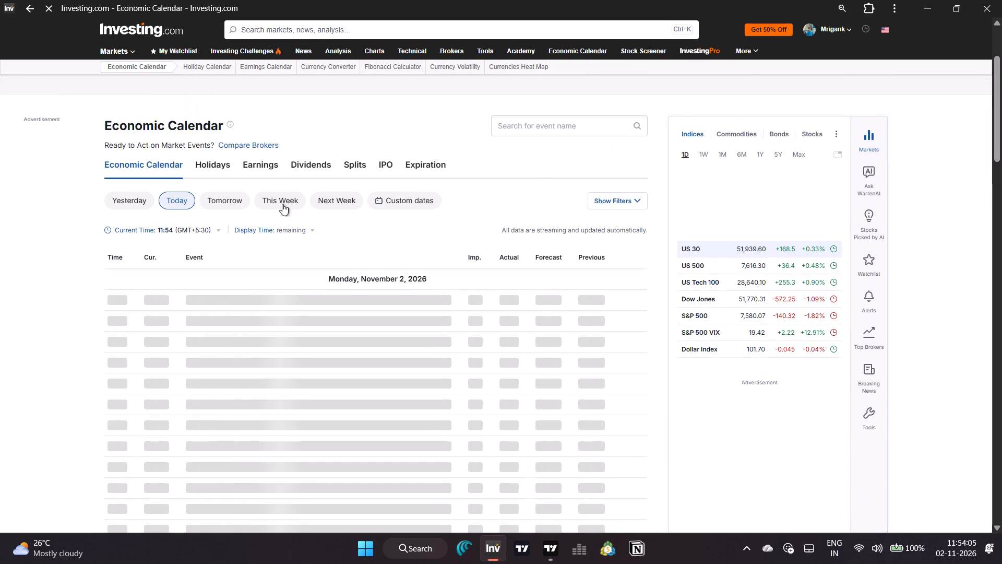
pyautogui.click(284, 198)
pyautogui.scroll(-2, 601, 148)
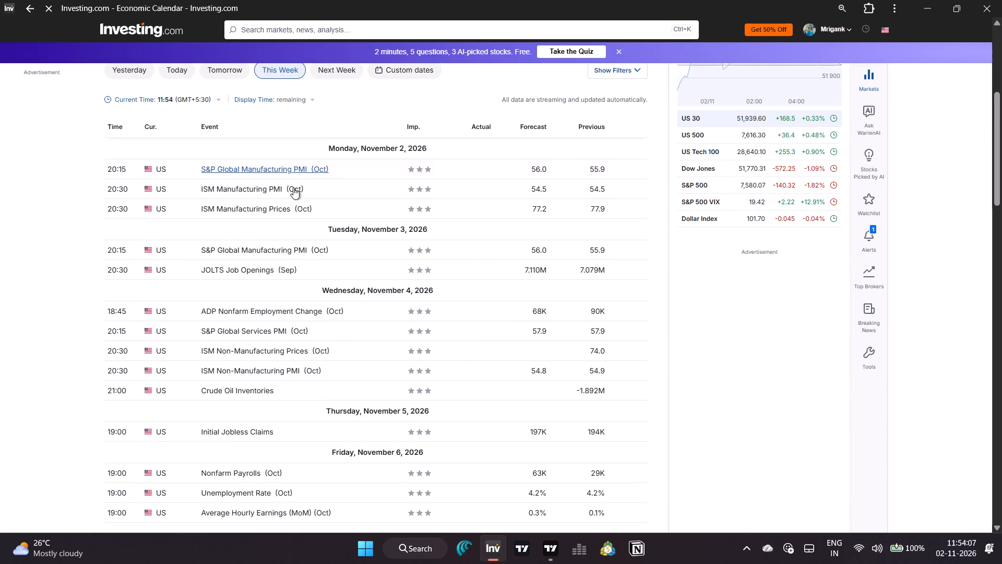
pyautogui.scroll(-3, 306, 178)
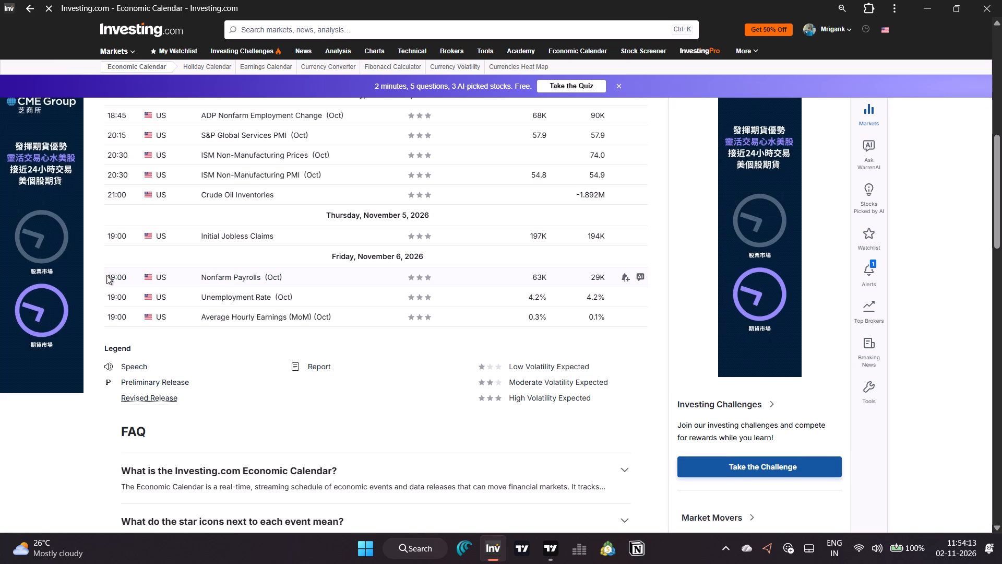
# Check the Nonfarm Payrolls release time and date in the US events list, and leave Investing.com for the XAUUSD chart.
pyautogui.moveTo(106, 275); pyautogui.dragTo(126, 275)
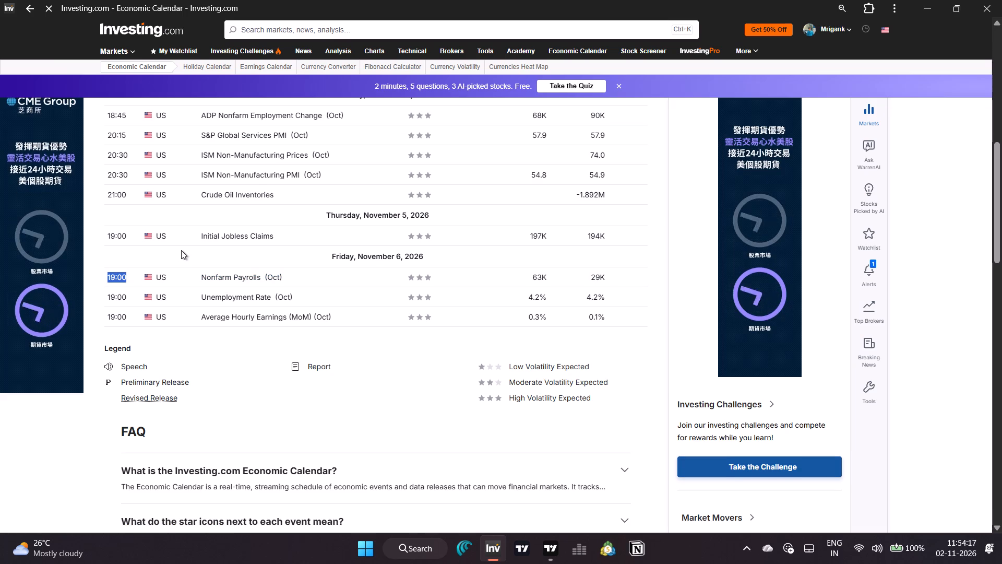
pyautogui.click(181, 250)
pyautogui.moveTo(198, 276); pyautogui.dragTo(332, 283)
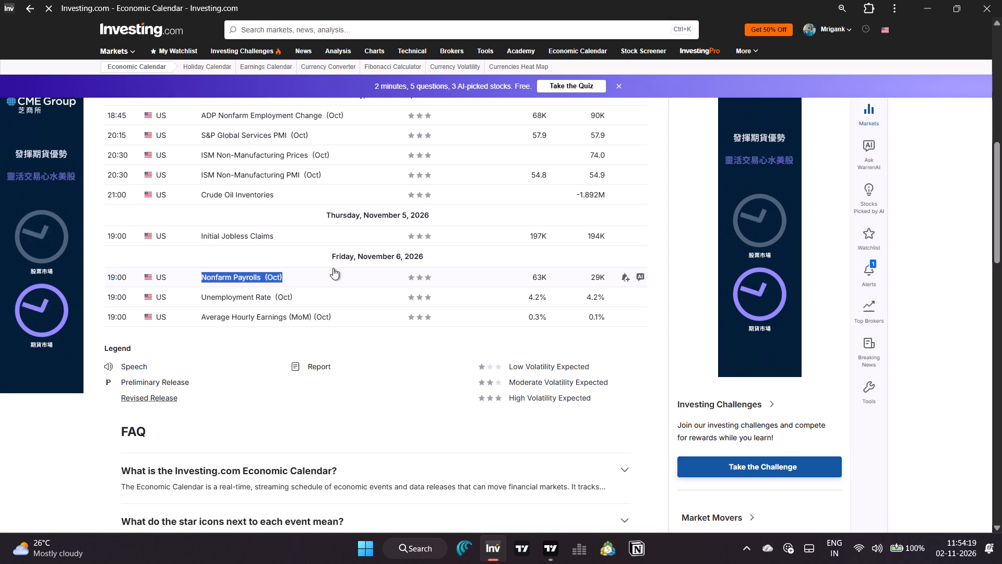
pyautogui.click(320, 241)
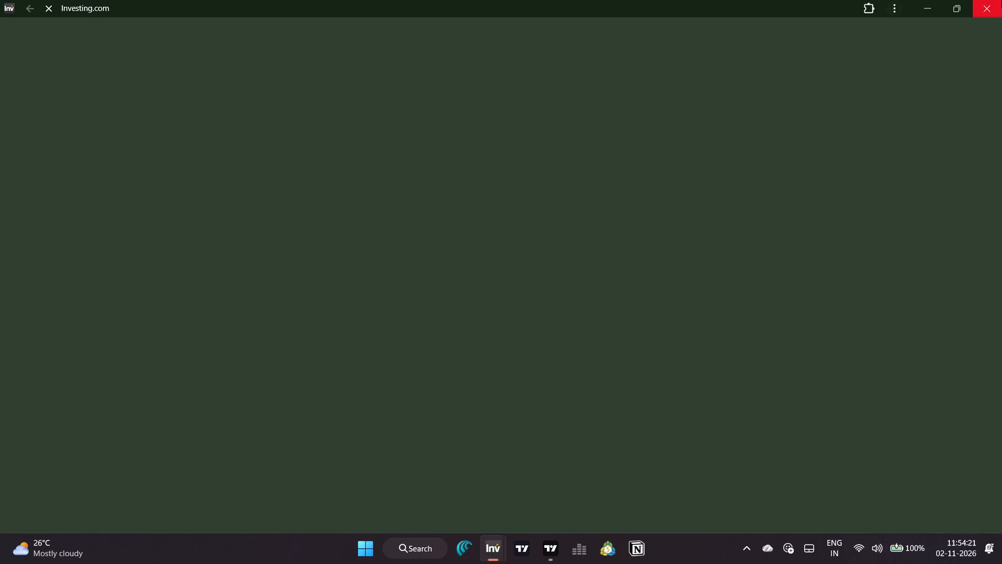
pyautogui.click(1001, 0)
pyautogui.click(283, 256)
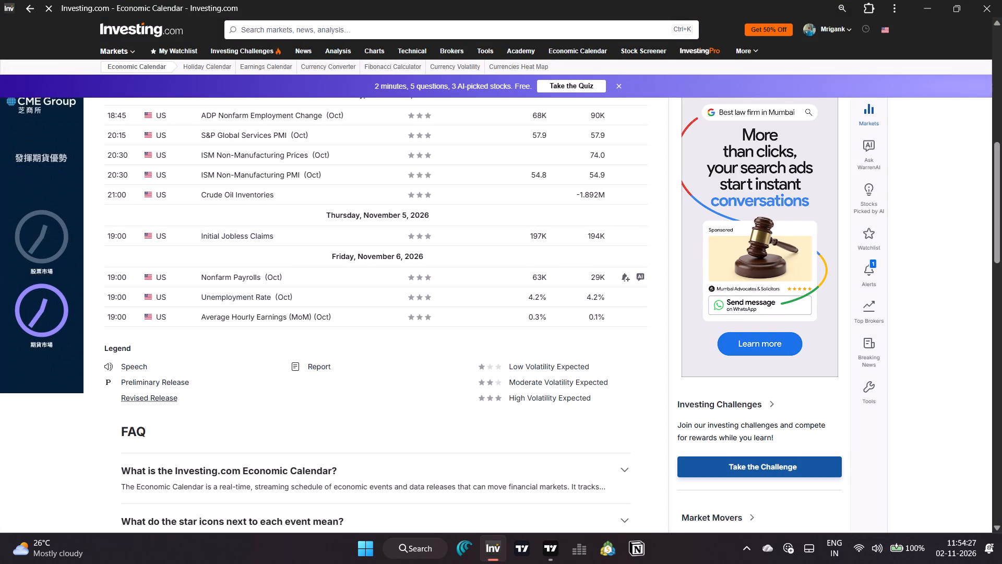
pyautogui.moveTo(326, 255); pyautogui.dragTo(451, 255)
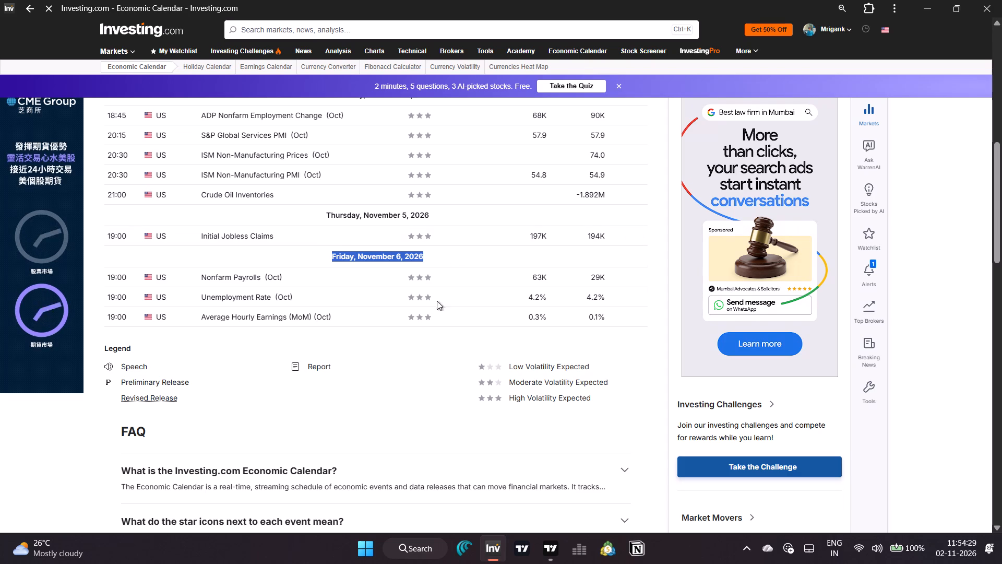
pyautogui.click(423, 371)
pyautogui.click(1001, 0)
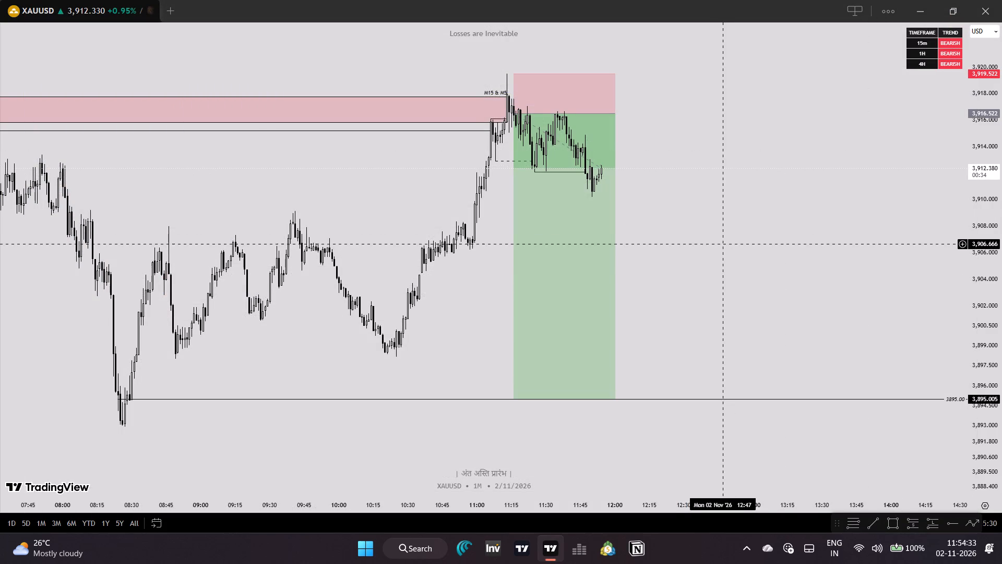
# Draw a horizontal trend line at about 3,906.2 from the 10:56 low to about 12:50 and label it "100 PIPS".
pyautogui.moveTo(697, 258); pyautogui.dragTo(731, 277)
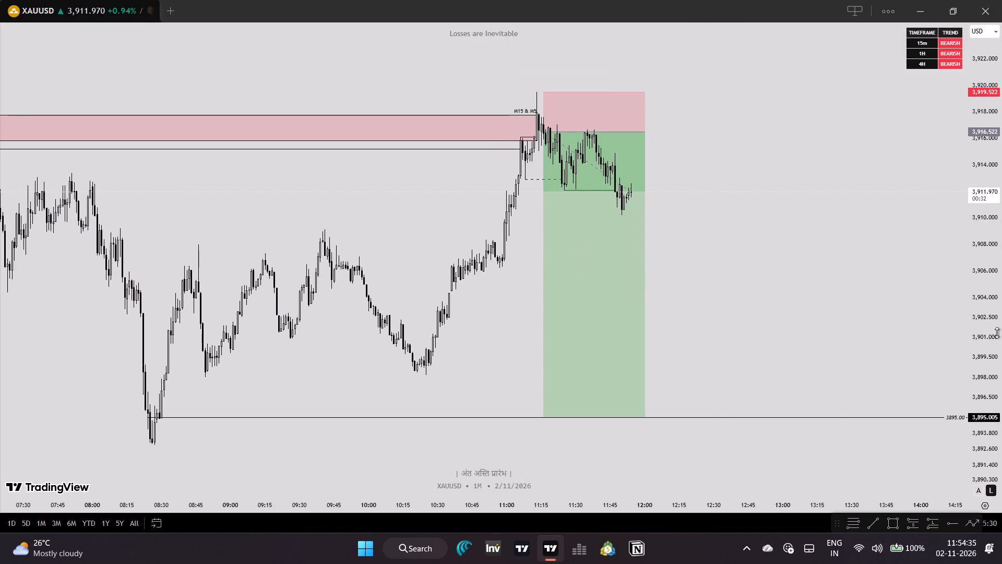
pyautogui.moveTo(996, 331); pyautogui.dragTo(996, 315)
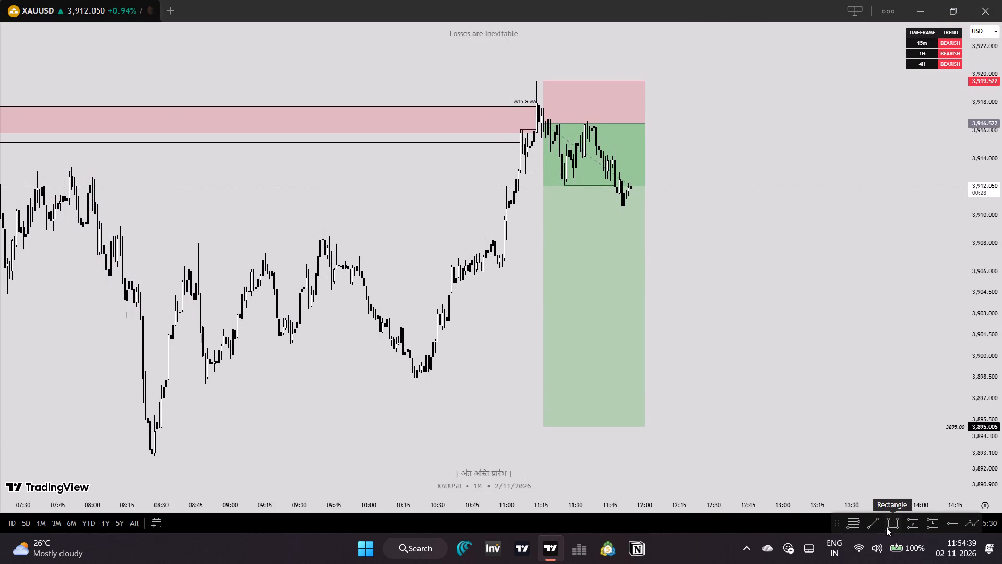
pyautogui.click(875, 519)
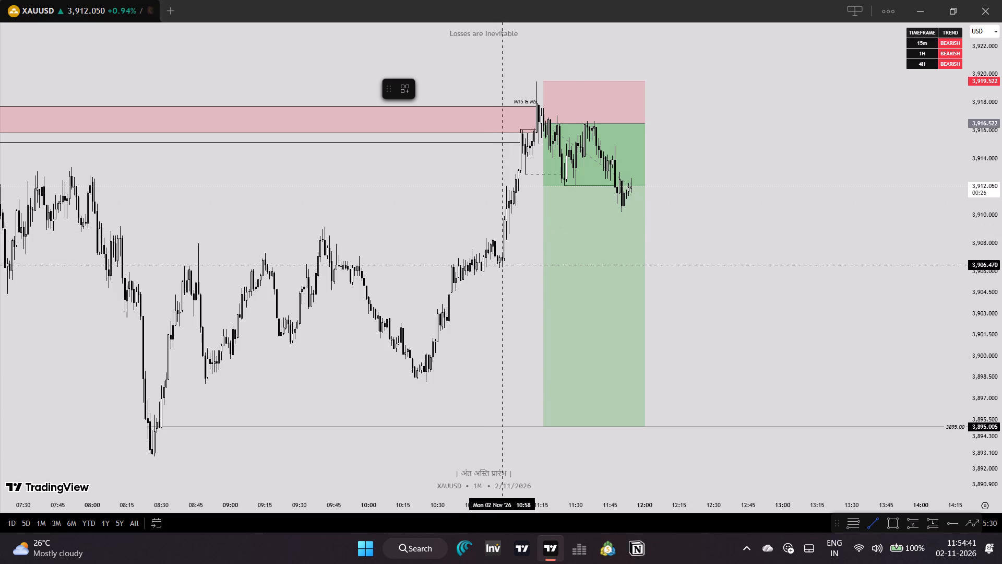
pyautogui.click(498, 268)
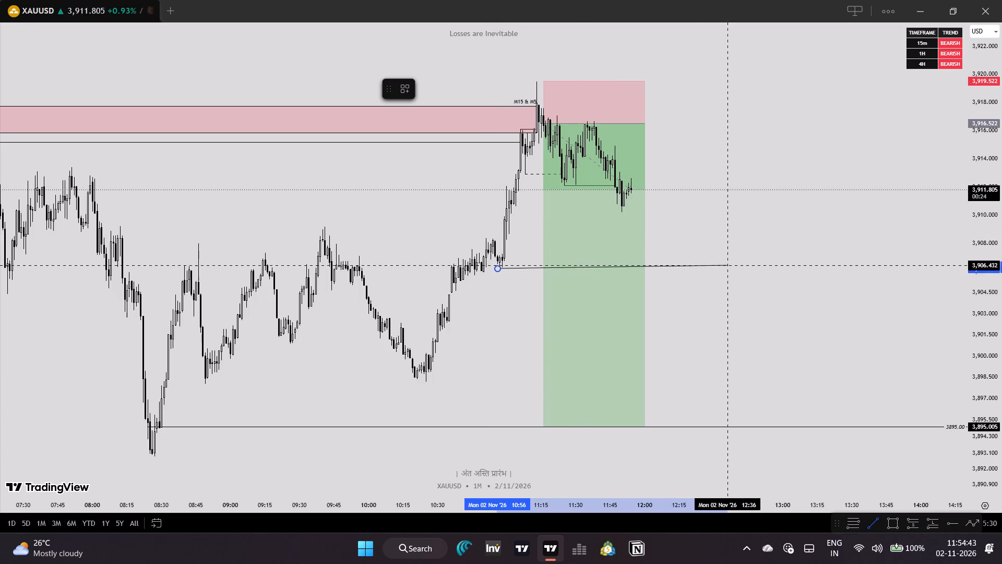
pyautogui.click(759, 268)
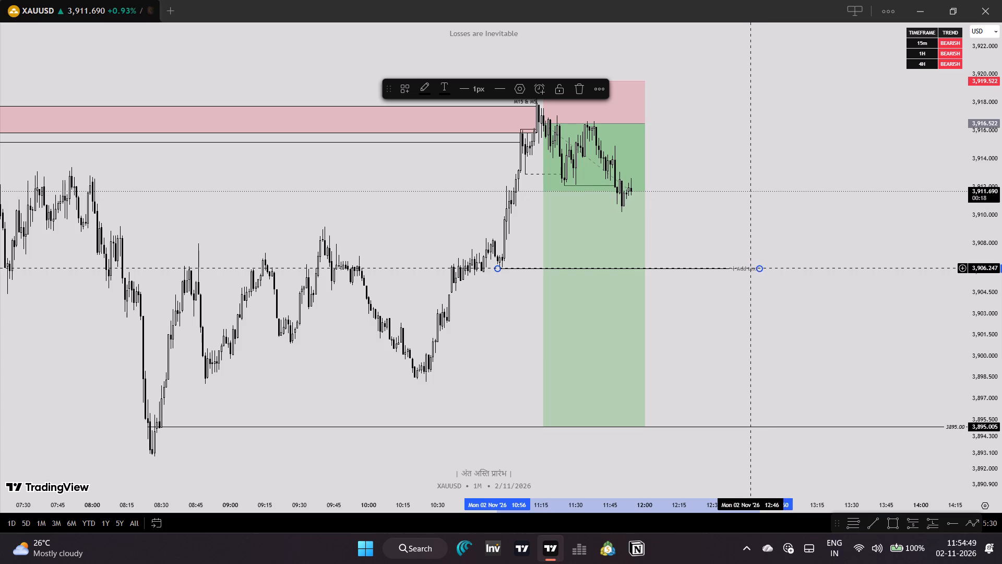
pyautogui.click(750, 268)
pyautogui.write('100 PIPS')
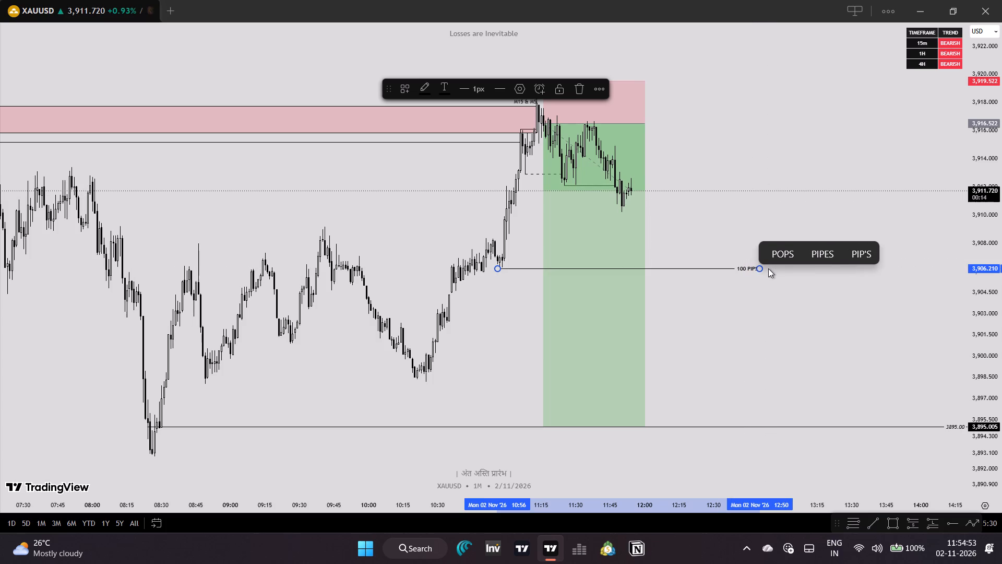
pyautogui.click(718, 348)
pyautogui.moveTo(703, 350); pyautogui.dragTo(727, 305)
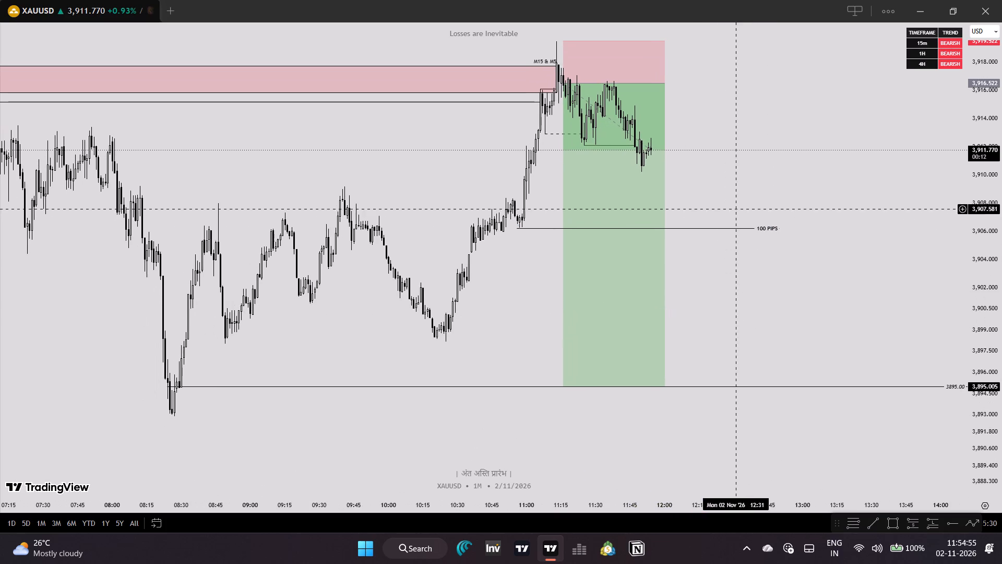
pyautogui.click(718, 227)
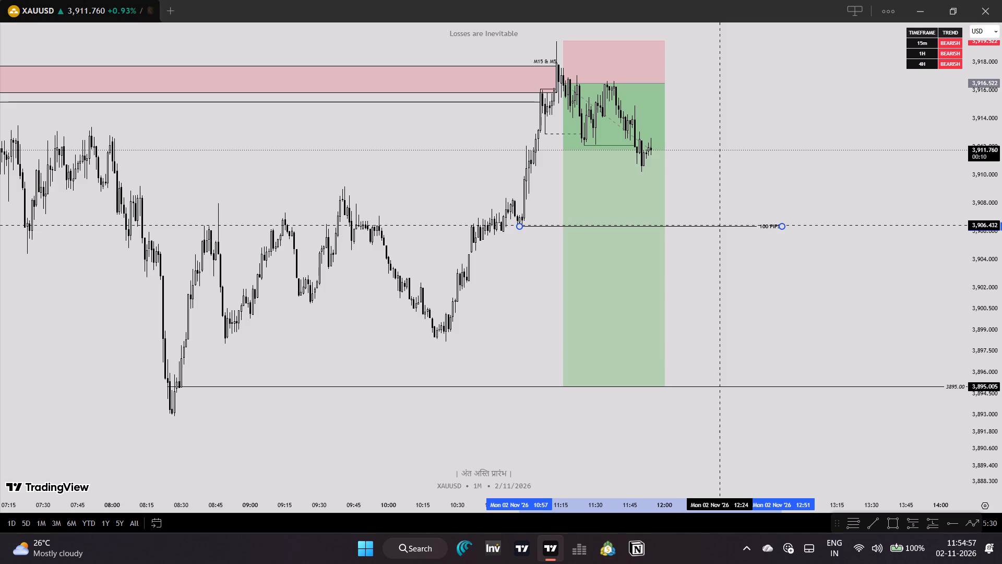
pyautogui.click(745, 293)
# Examine XAUUSD 1-minute price action back to the 31 October decline and forward to the running short, dismissing the referral ad.
pyautogui.moveTo(750, 299); pyautogui.dragTo(794, 286)
pyautogui.moveTo(263, 422); pyautogui.dragTo(420, 308)
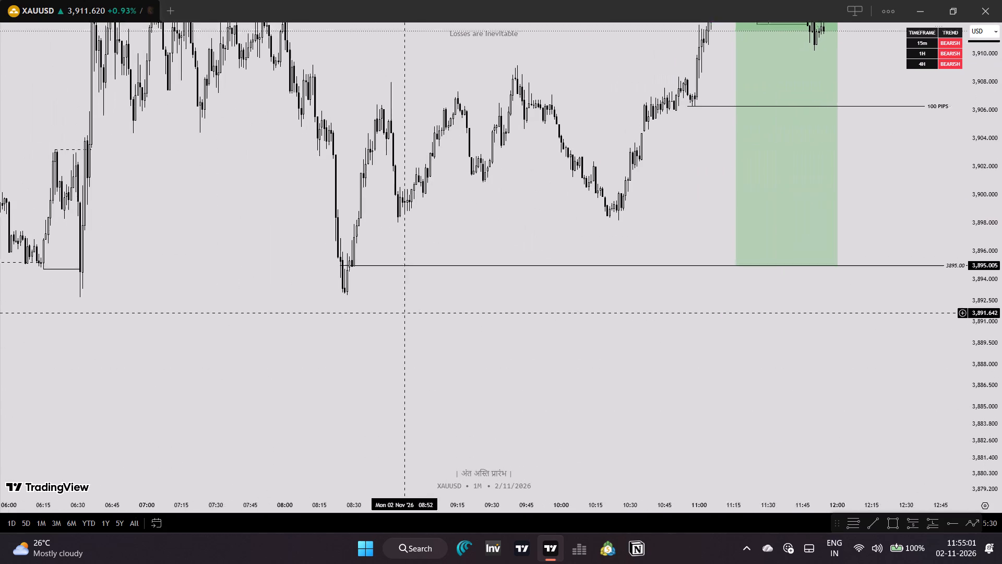
pyautogui.moveTo(420, 308); pyautogui.dragTo(421, 308)
pyautogui.moveTo(452, 496); pyautogui.dragTo(747, 515)
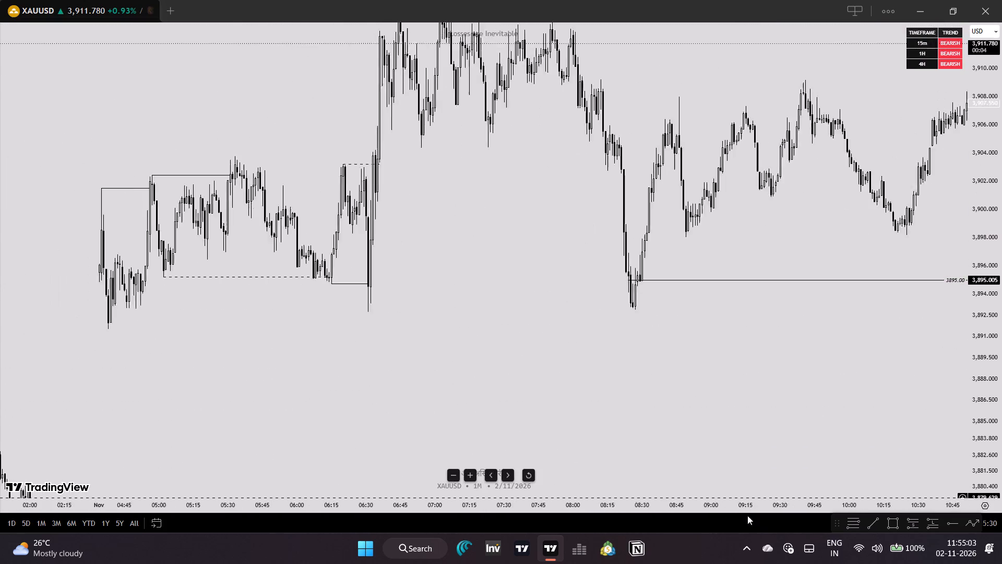
pyautogui.moveTo(747, 515); pyautogui.dragTo(792, 519)
pyautogui.moveTo(995, 410); pyautogui.dragTo(988, 497)
pyautogui.moveTo(653, 445); pyautogui.dragTo(917, 333)
pyautogui.moveTo(451, 449); pyautogui.dragTo(721, 414)
pyautogui.moveTo(890, 437); pyautogui.dragTo(709, 437)
pyautogui.moveTo(982, 457); pyautogui.dragTo(983, 426)
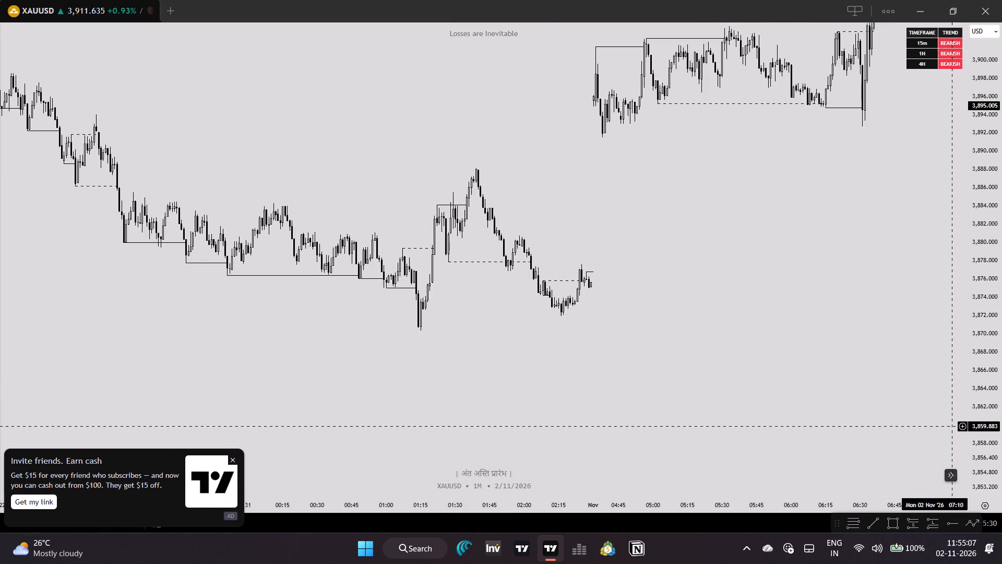
pyautogui.moveTo(838, 427); pyautogui.dragTo(523, 229)
pyautogui.moveTo(738, 232); pyautogui.dragTo(337, 308)
pyautogui.moveTo(727, 311); pyautogui.dragTo(344, 262)
pyautogui.moveTo(399, 266); pyautogui.dragTo(848, 339)
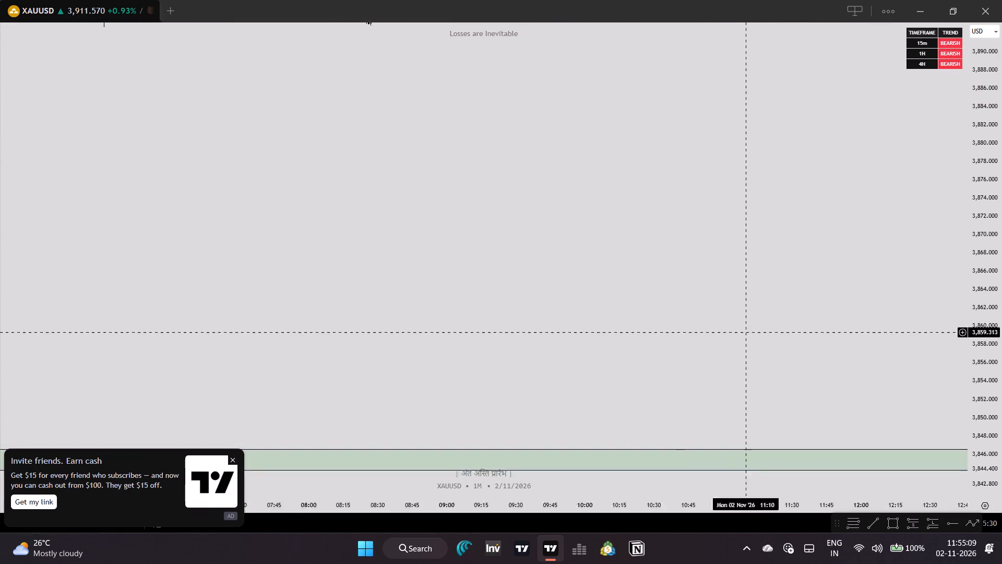
pyautogui.moveTo(848, 339); pyautogui.dragTo(915, 351)
pyautogui.moveTo(337, 273); pyautogui.dragTo(695, 374)
pyautogui.moveTo(433, 351); pyautogui.dragTo(570, 307)
pyautogui.moveTo(503, 314); pyautogui.dragTo(480, 318)
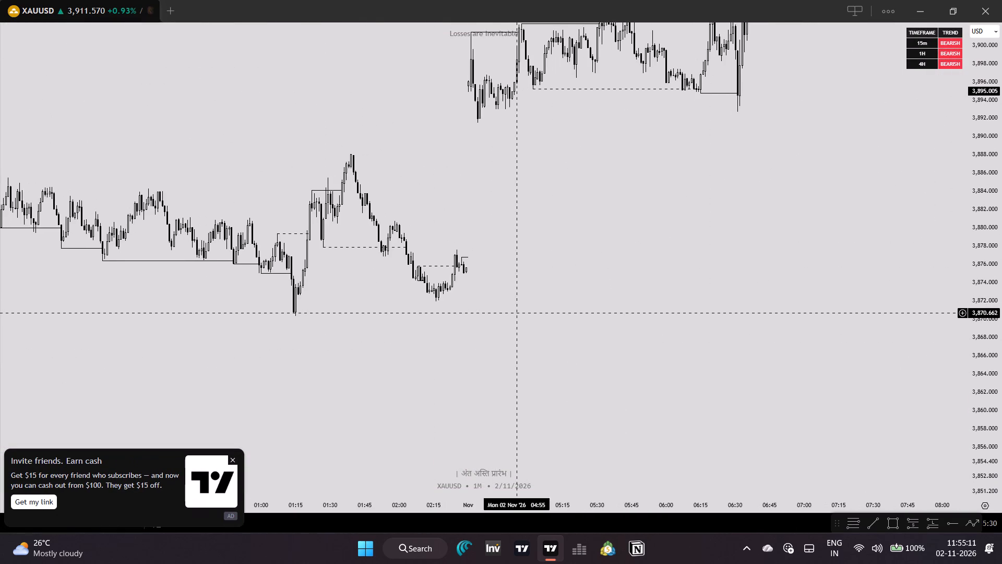
pyautogui.moveTo(544, 311); pyautogui.dragTo(437, 415)
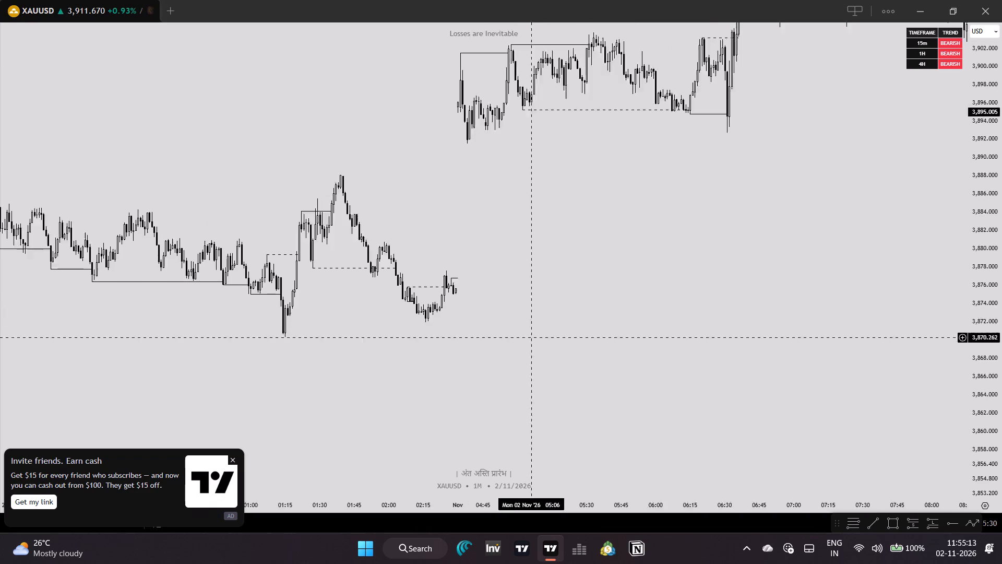
pyautogui.moveTo(437, 415); pyautogui.dragTo(392, 441)
pyautogui.moveTo(674, 304); pyautogui.dragTo(518, 384)
pyautogui.moveTo(696, 355); pyautogui.dragTo(319, 338)
pyautogui.moveTo(658, 380); pyautogui.dragTo(553, 416)
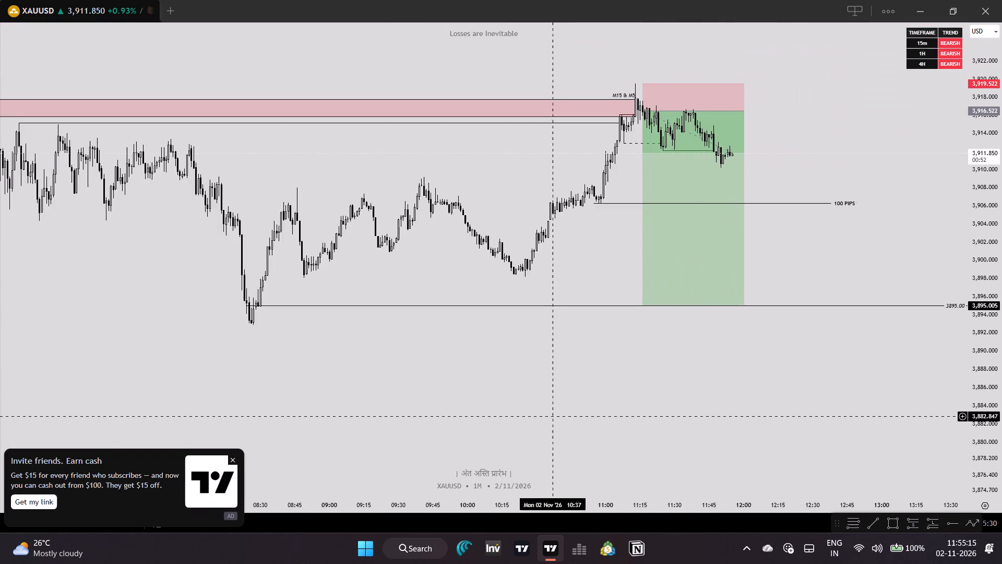
pyautogui.moveTo(707, 378); pyautogui.dragTo(688, 414)
pyautogui.moveTo(999, 418); pyautogui.dragTo(1001, 245)
pyautogui.moveTo(897, 275); pyautogui.dragTo(883, 322)
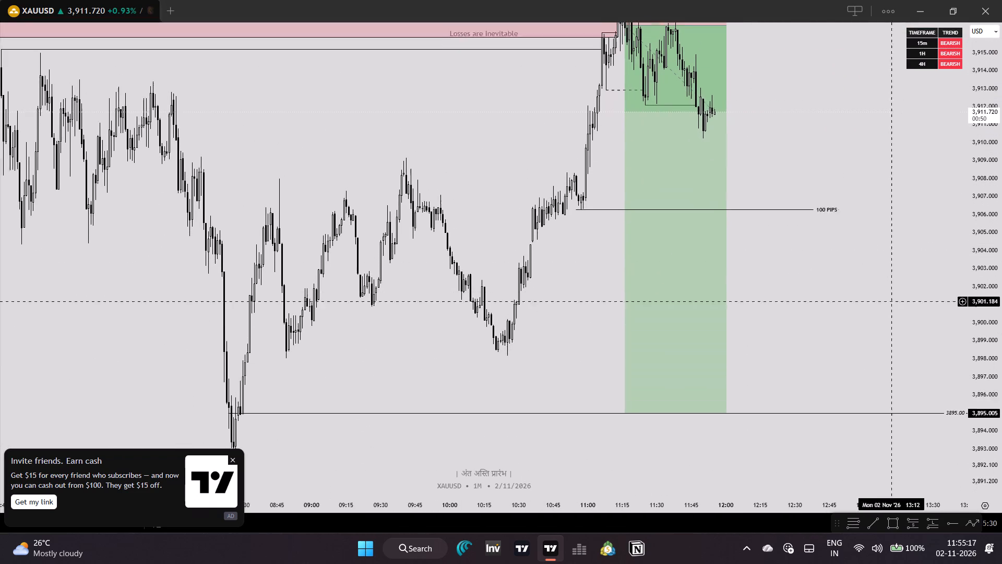
pyautogui.moveTo(883, 322); pyautogui.dragTo(882, 323)
pyautogui.moveTo(987, 311); pyautogui.dragTo(987, 338)
pyautogui.moveTo(894, 343); pyautogui.dragTo(854, 356)
pyautogui.moveTo(821, 360); pyautogui.dragTo(821, 365)
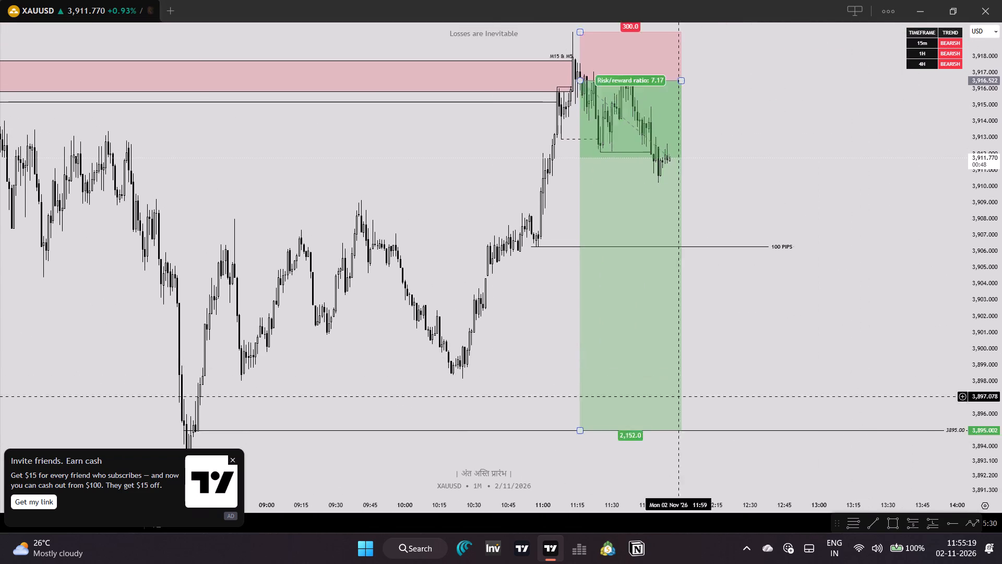
pyautogui.click(235, 463)
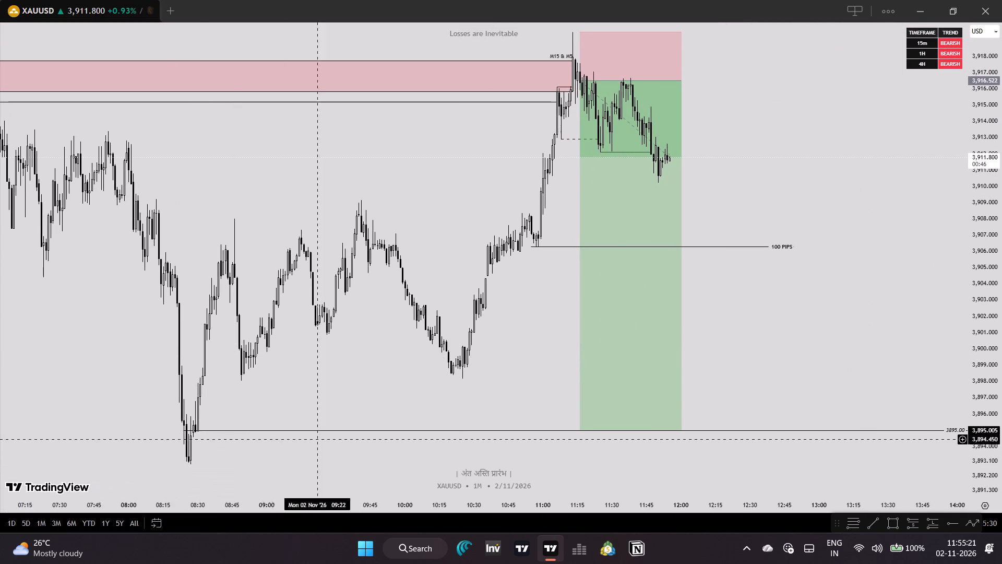
# Download a snapshot image of the XAUUSD 1-minute chart framing the short position, the 100 PIPS line and the 3895.00 target.
pyautogui.moveTo(421, 384); pyautogui.dragTo(376, 426)
pyautogui.moveTo(1001, 333); pyautogui.dragTo(1001, 347)
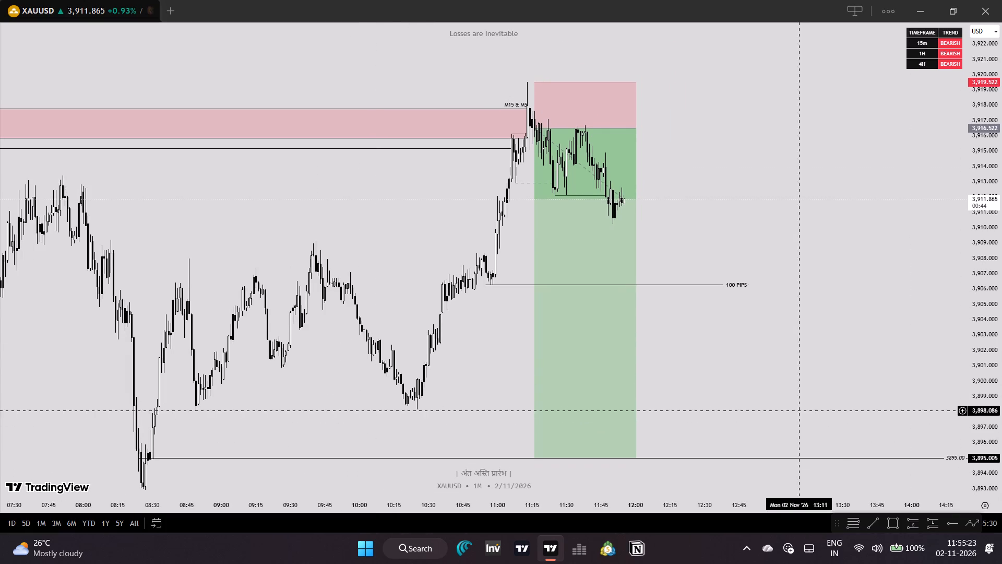
pyautogui.moveTo(799, 408); pyautogui.dragTo(831, 395)
pyautogui.moveTo(825, 398); pyautogui.dragTo(804, 398)
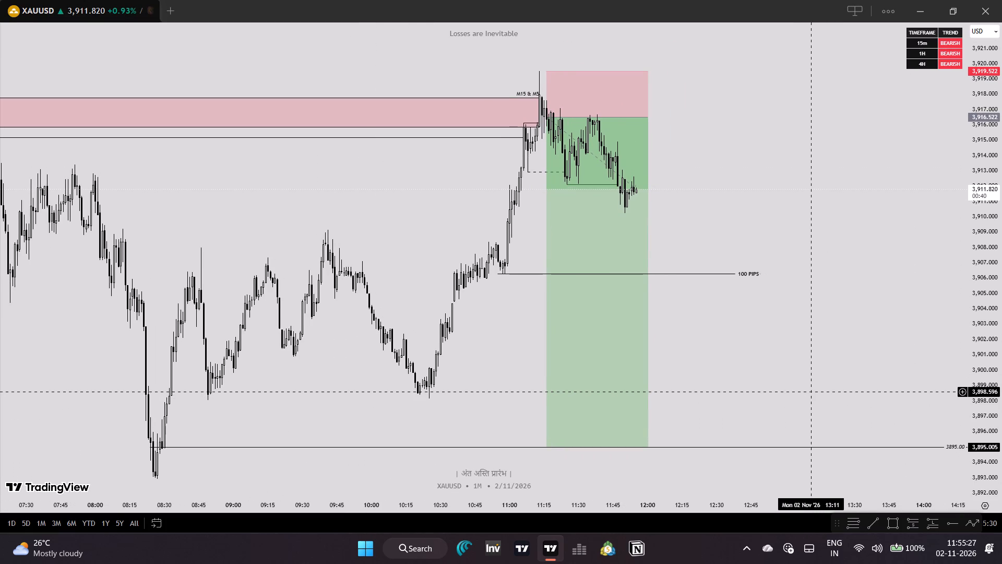
pyautogui.moveTo(810, 389); pyautogui.dragTo(773, 384)
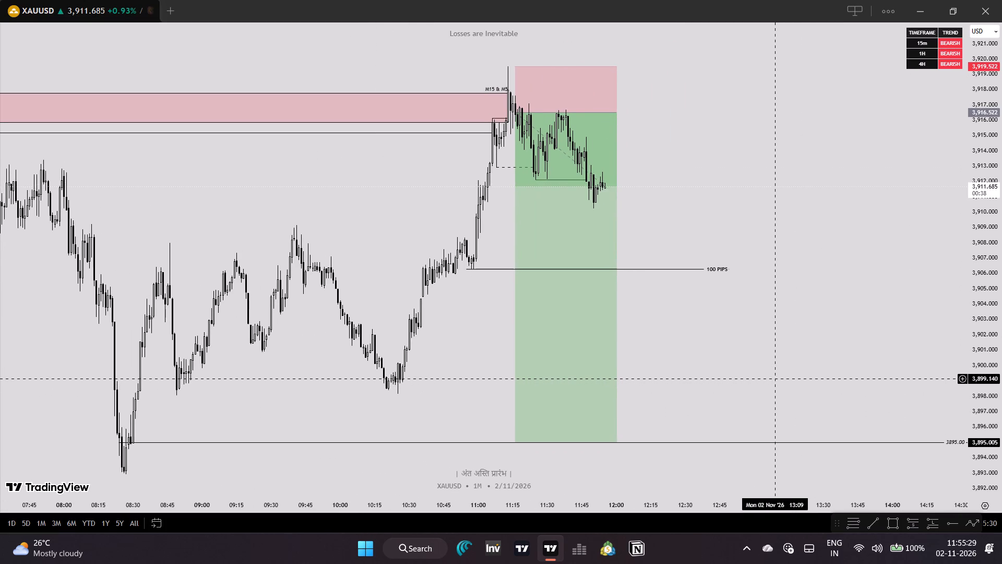
pyautogui.moveTo(770, 379); pyautogui.dragTo(755, 383)
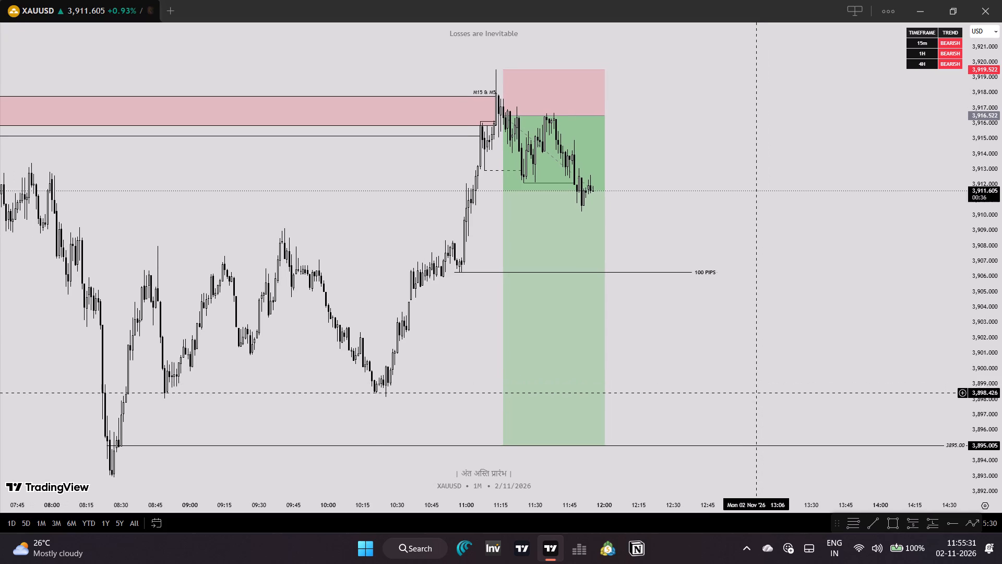
pyautogui.moveTo(756, 394); pyautogui.dragTo(774, 371)
pyautogui.moveTo(1001, 330); pyautogui.dragTo(999, 348)
pyautogui.moveTo(877, 370); pyautogui.dragTo(843, 384)
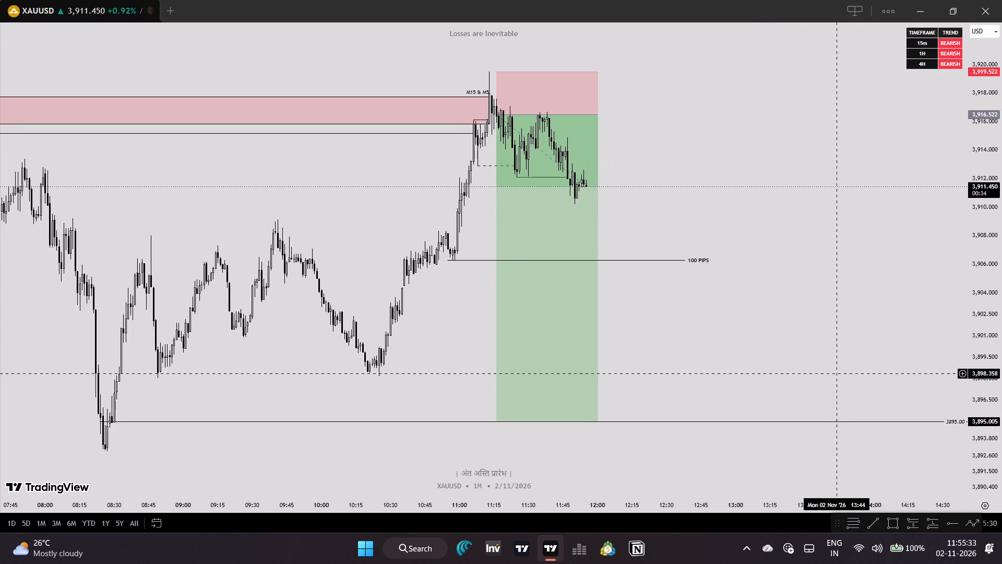
pyautogui.press('Escape')
pyautogui.click(785, 32)
pyautogui.click(901, 29)
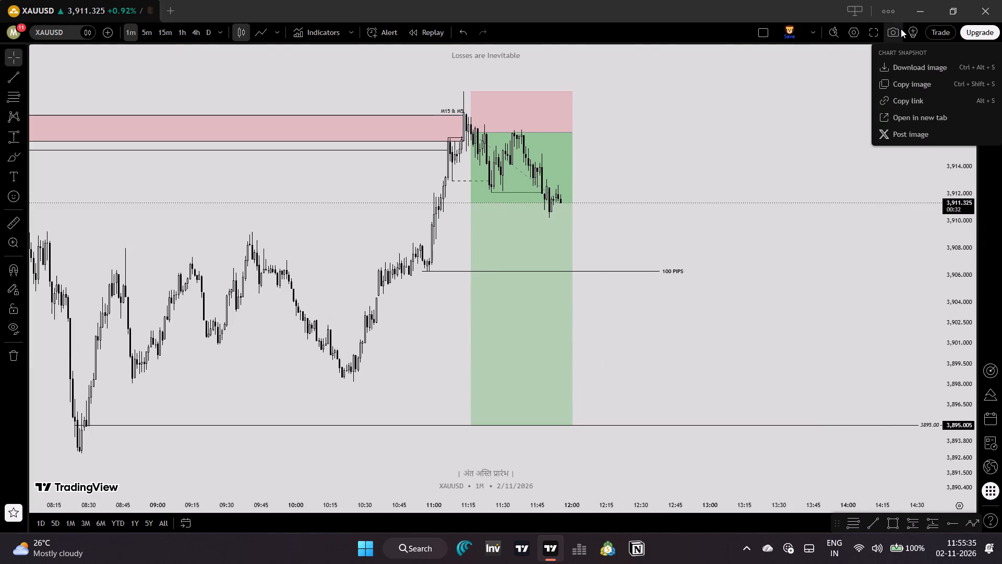
pyautogui.click(905, 67)
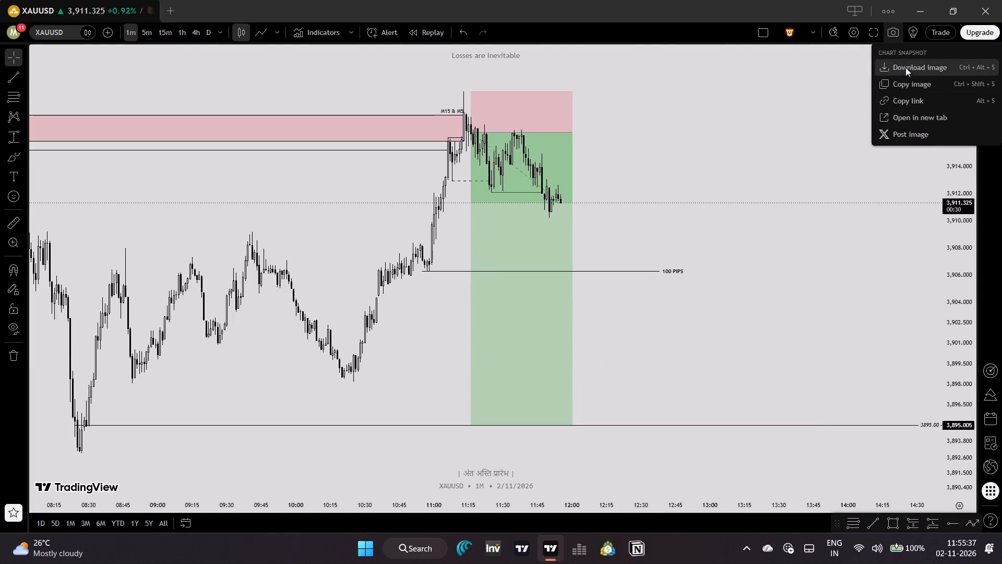
# Send the downloaded snapshot XAUUSD_2026-11-02_11-55-38_bed5d to the Redmi Note 9 Pro phone and close the sharing window.
pyautogui.click(363, 547)
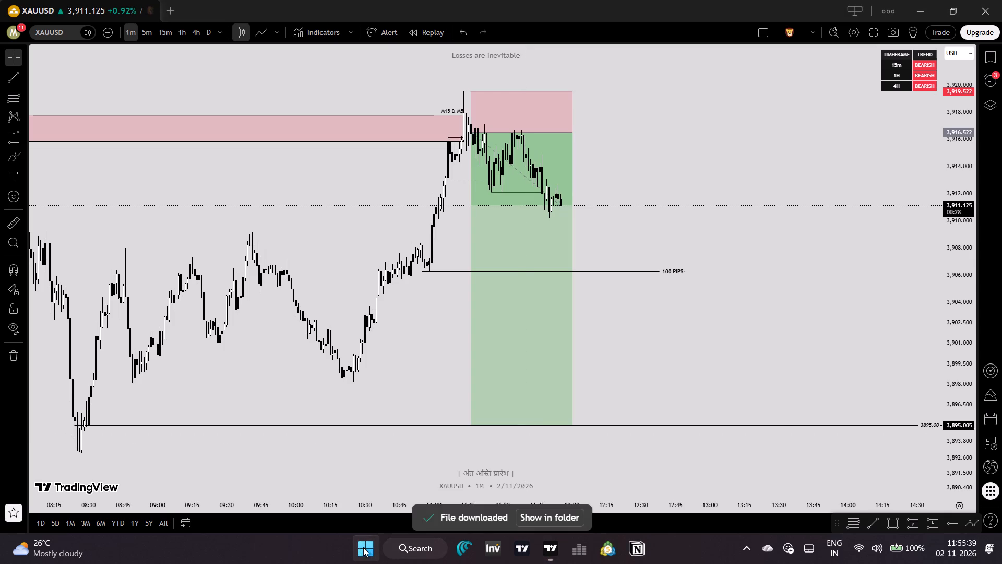
pyautogui.click(741, 269)
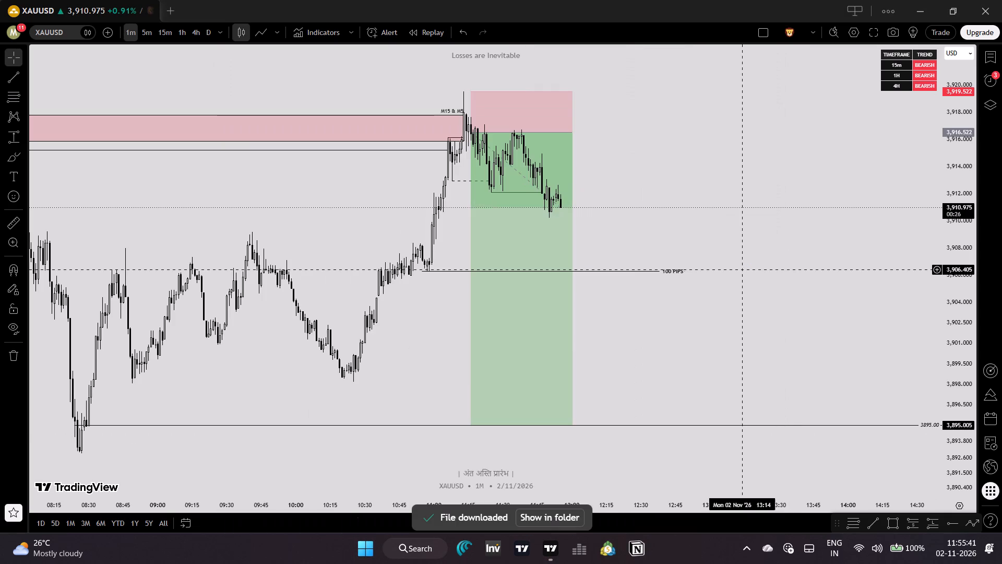
pyautogui.click(206, 295)
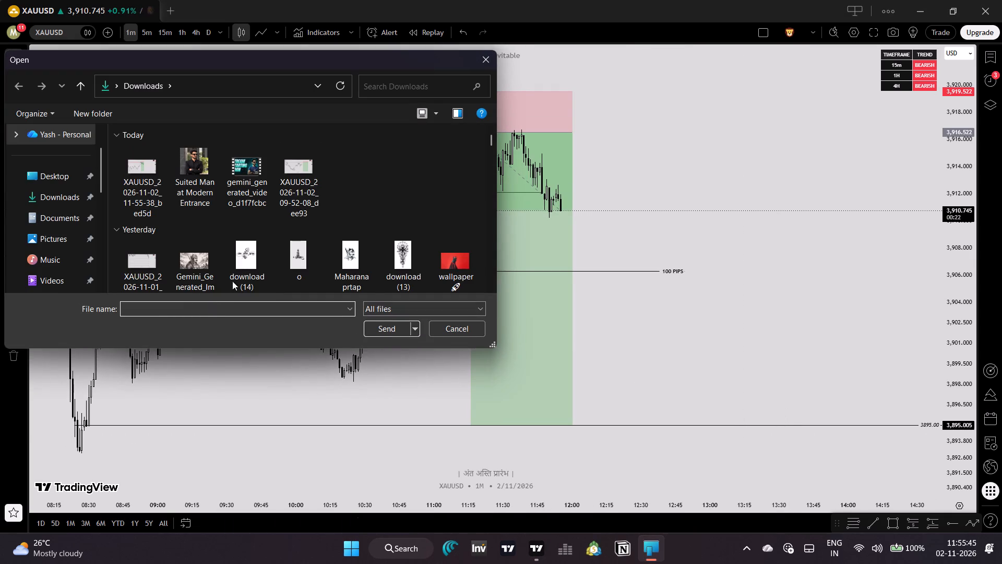
pyautogui.click(130, 183)
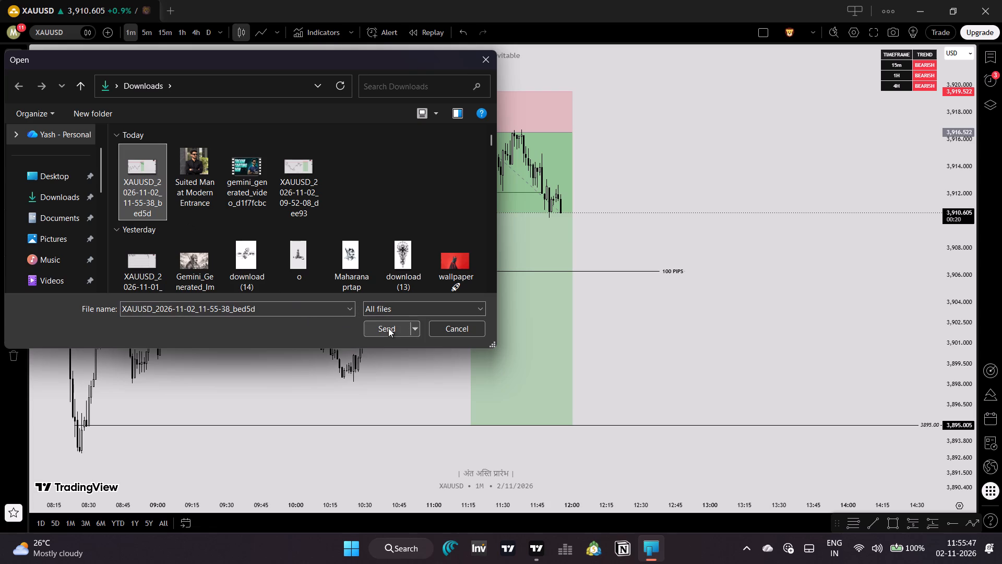
pyautogui.click(388, 328)
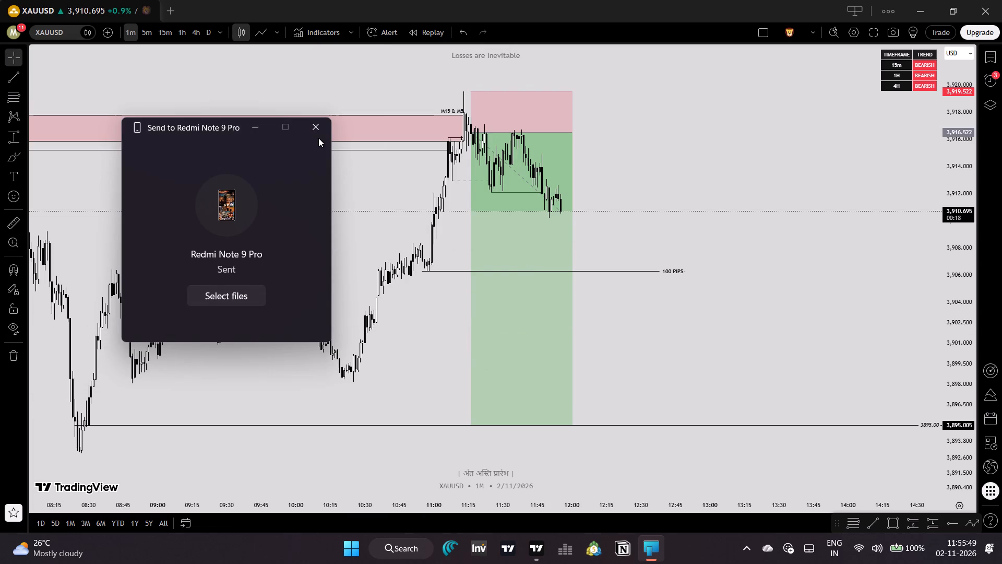
pyautogui.click(318, 138)
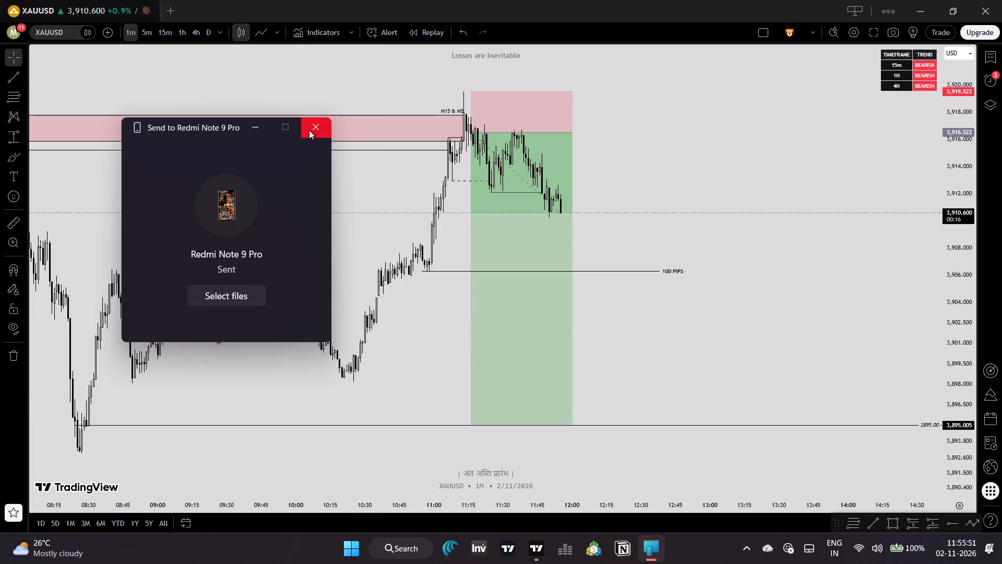
pyautogui.click(309, 130)
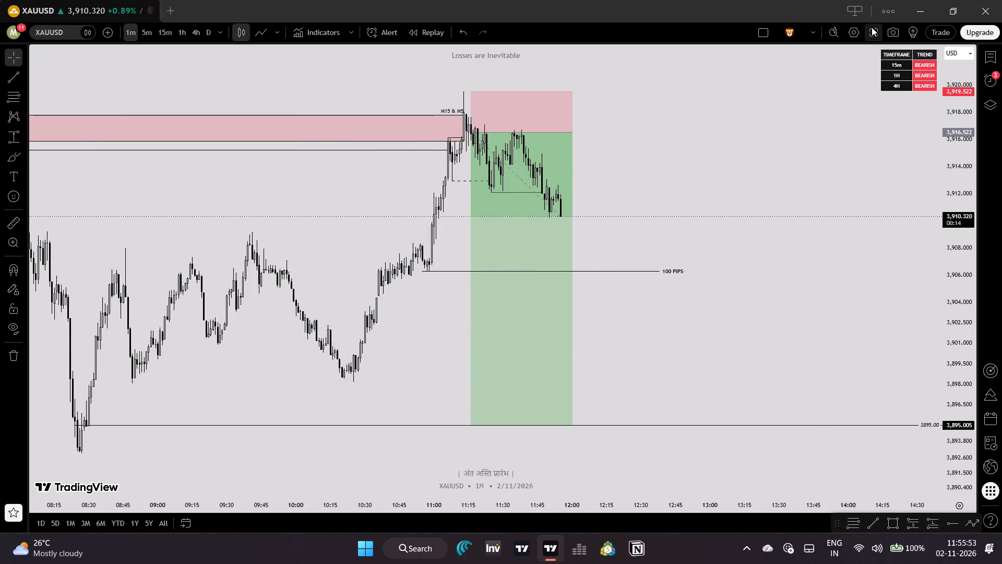
# Hide the panels around the XAUUSD chart to return to the full chart view.
pyautogui.click(872, 27)
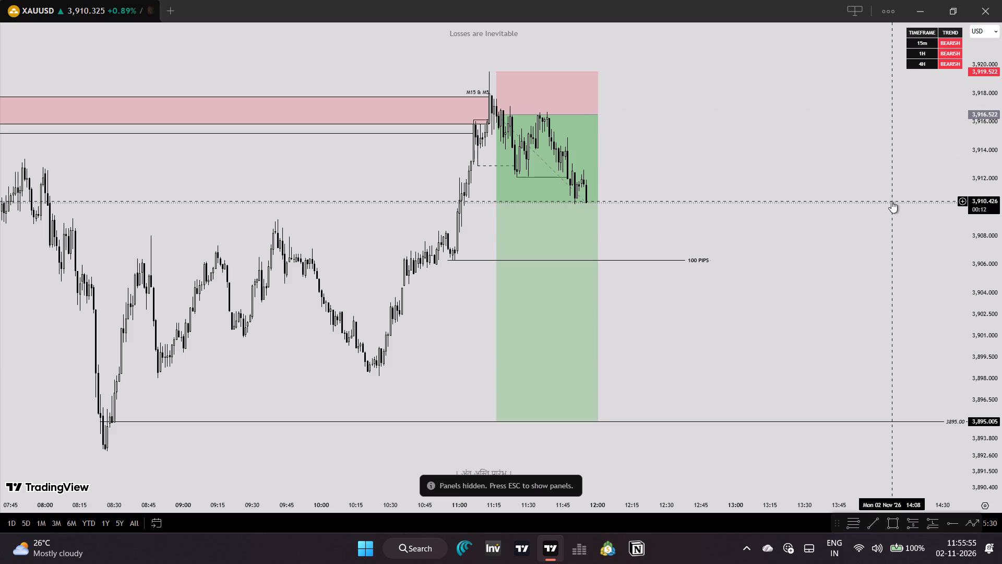